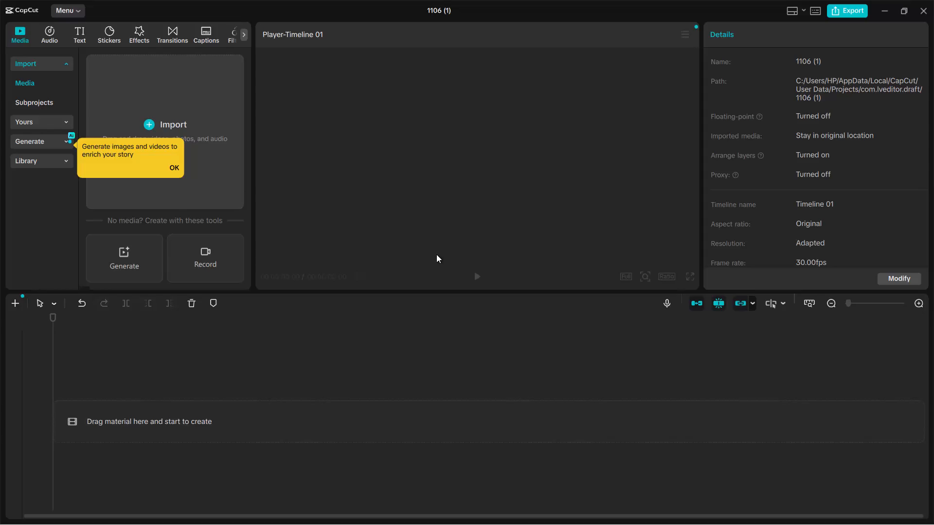
# Import all the Scene 01 to Scene 17 videos from the YT Channel > Animations folder on drive D.
pyautogui.click(172, 165)
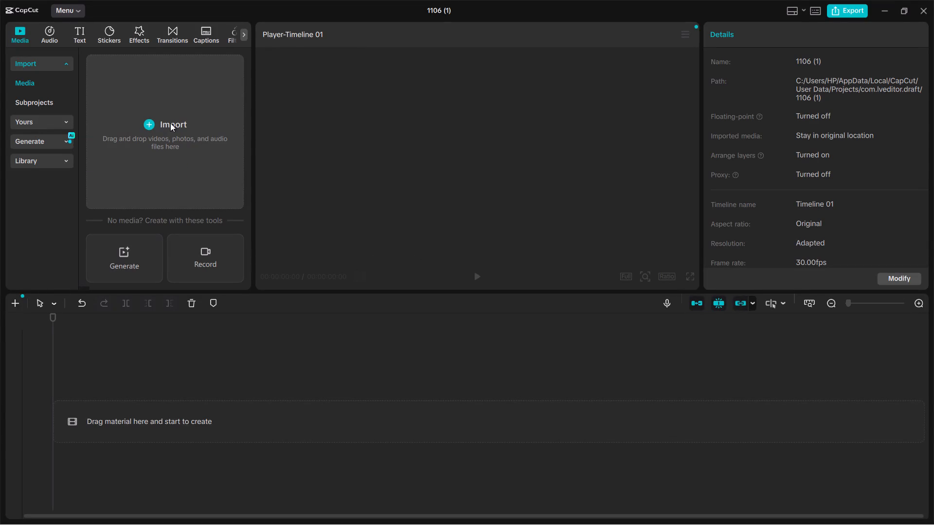
pyautogui.click(170, 123)
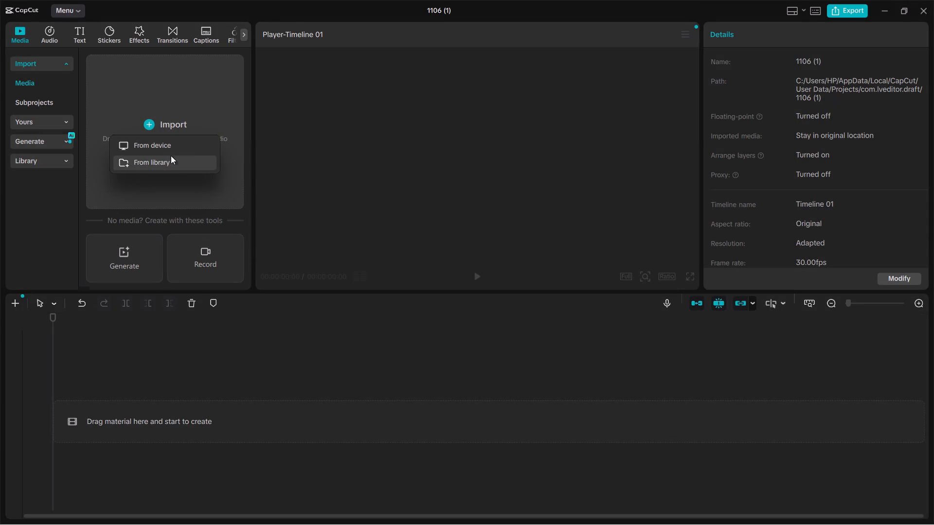
pyautogui.click(173, 146)
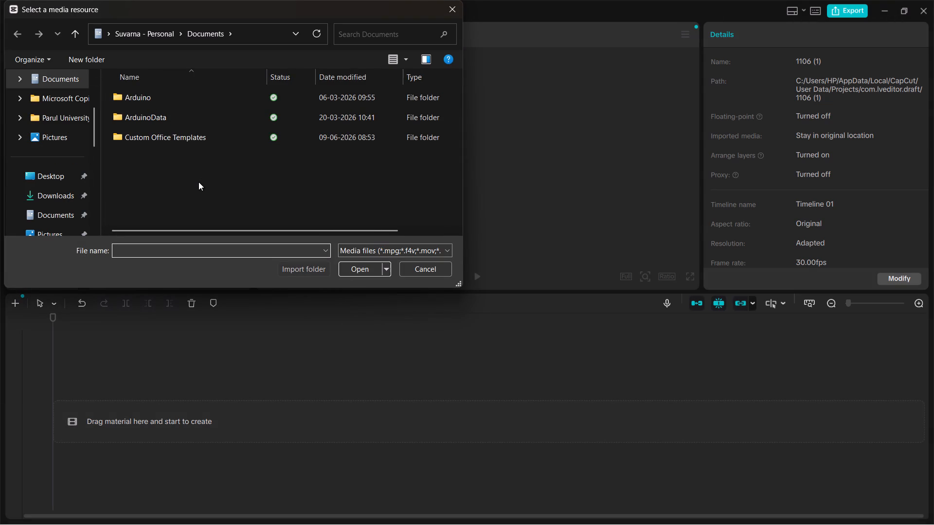
pyautogui.scroll(-7, 84, 178)
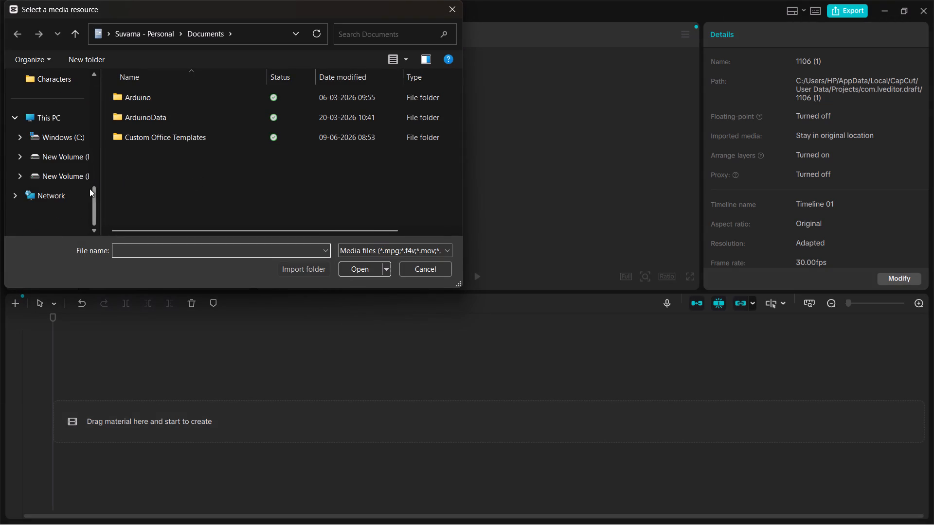
pyautogui.doubleClick(81, 154)
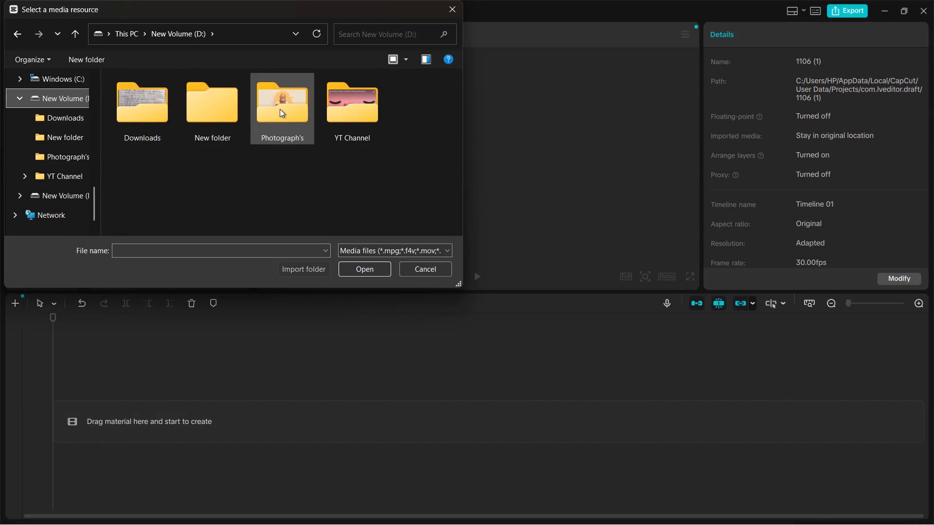
pyautogui.doubleClick(354, 107)
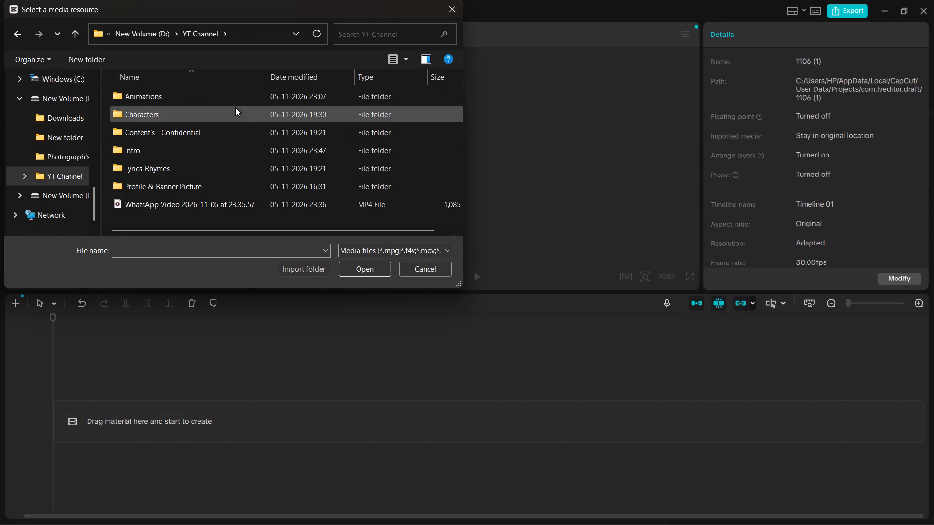
pyautogui.doubleClick(235, 100)
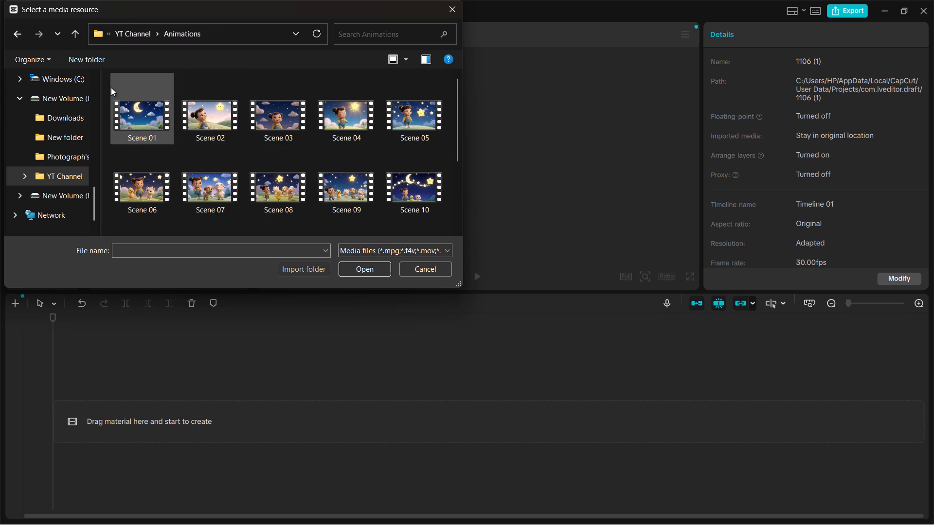
pyautogui.moveTo(112, 87); pyautogui.dragTo(428, 285)
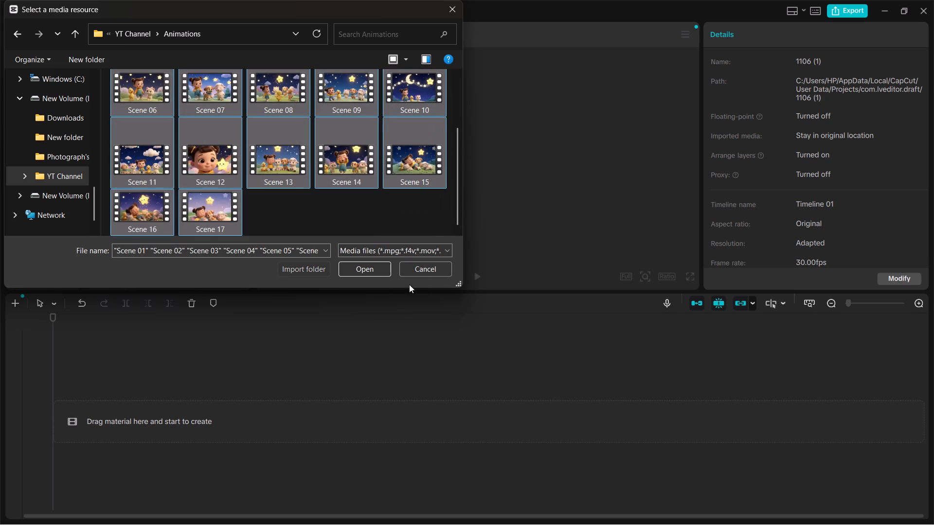
pyautogui.click(362, 269)
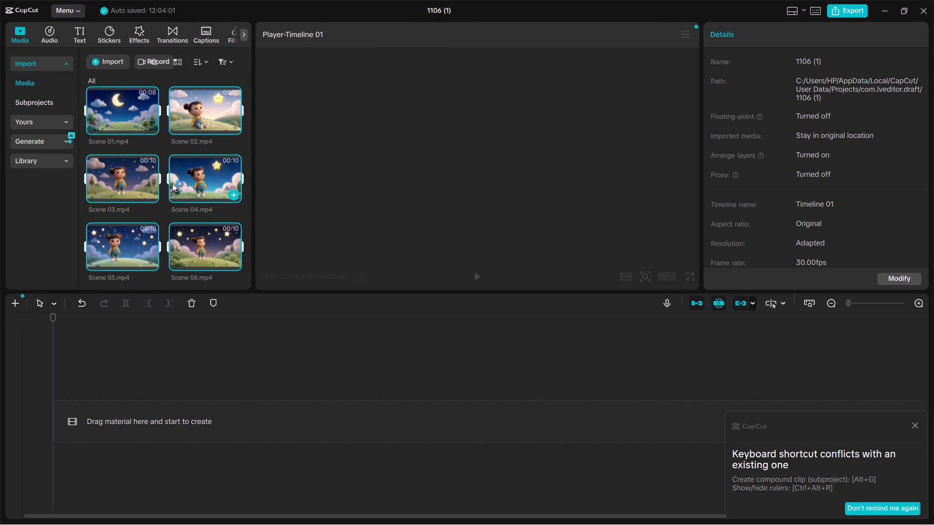
# Place all the imported scene clips in order on the main track, starting at the beginning of the timeline.
pyautogui.scroll(-7, 172, 183)
pyautogui.scroll(9, 172, 183)
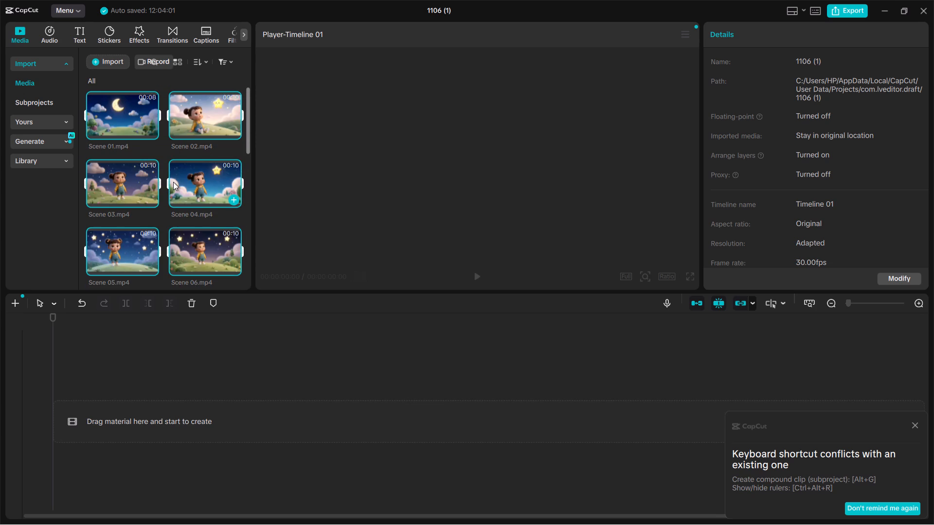
pyautogui.scroll(4, 173, 182)
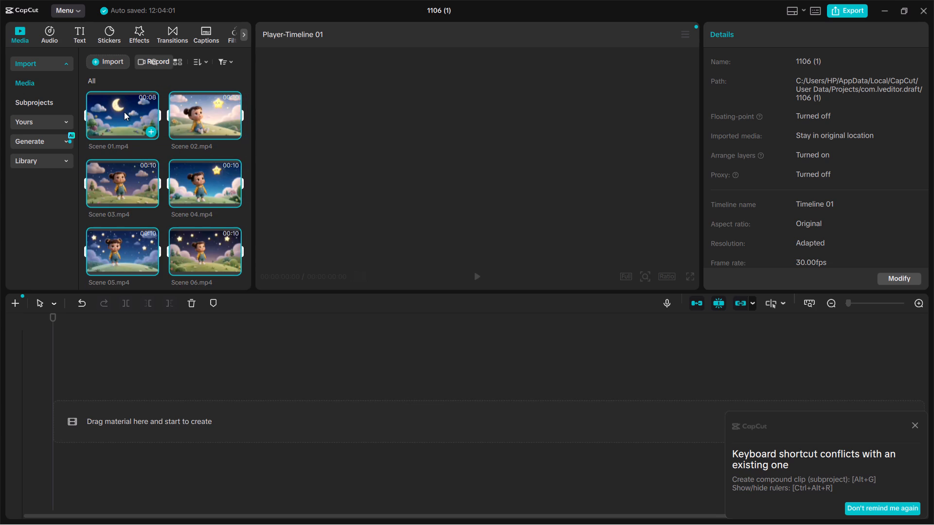
pyautogui.moveTo(124, 112); pyautogui.dragTo(112, 416)
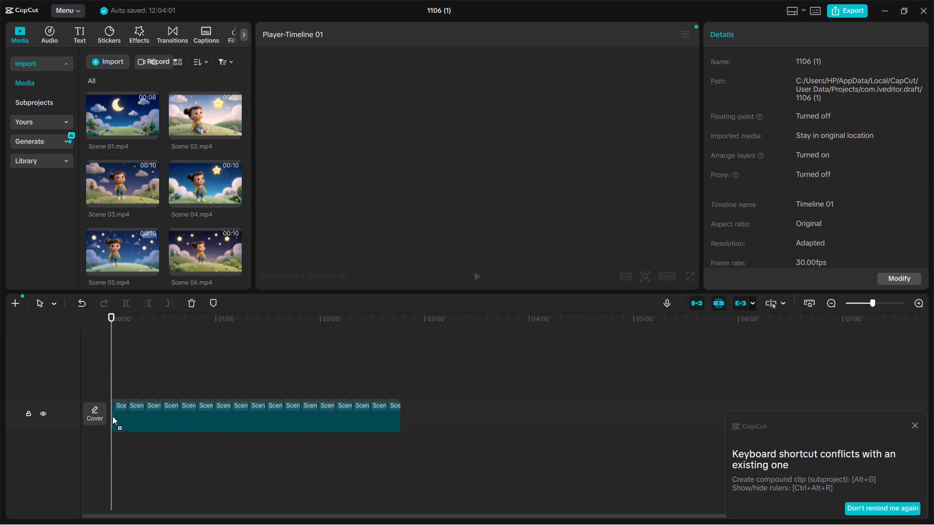
pyautogui.moveTo(112, 416); pyautogui.dragTo(120, 415)
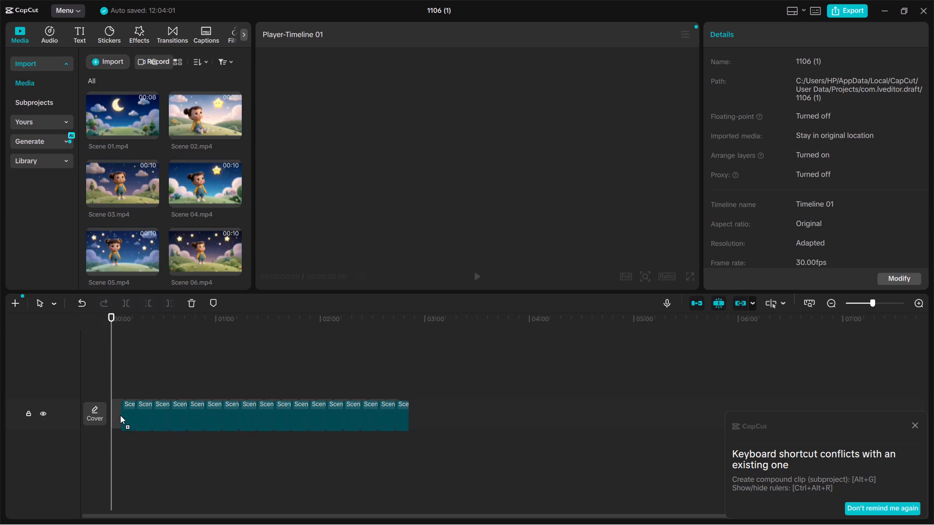
pyautogui.moveTo(120, 415); pyautogui.dragTo(116, 414)
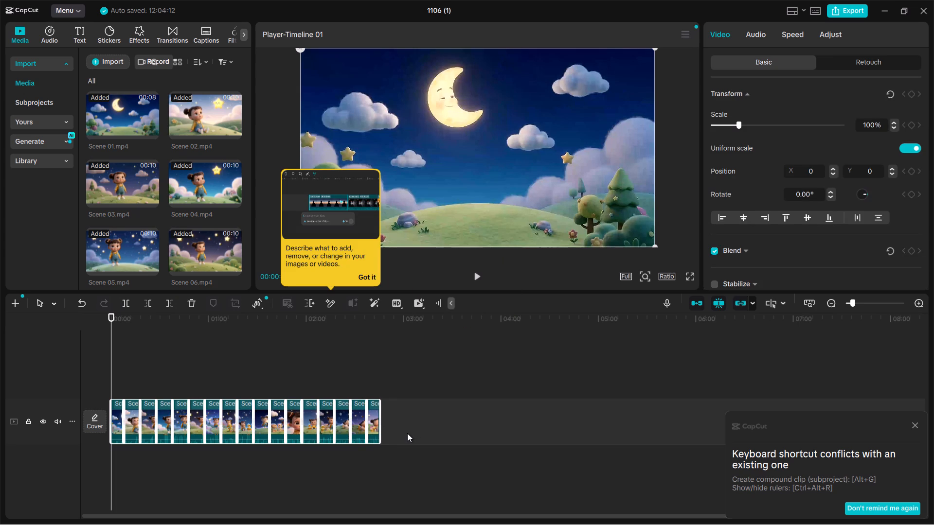
# Check the imported scenes in the media library and dismiss the AI editing tip.
pyautogui.scroll(-7, 178, 182)
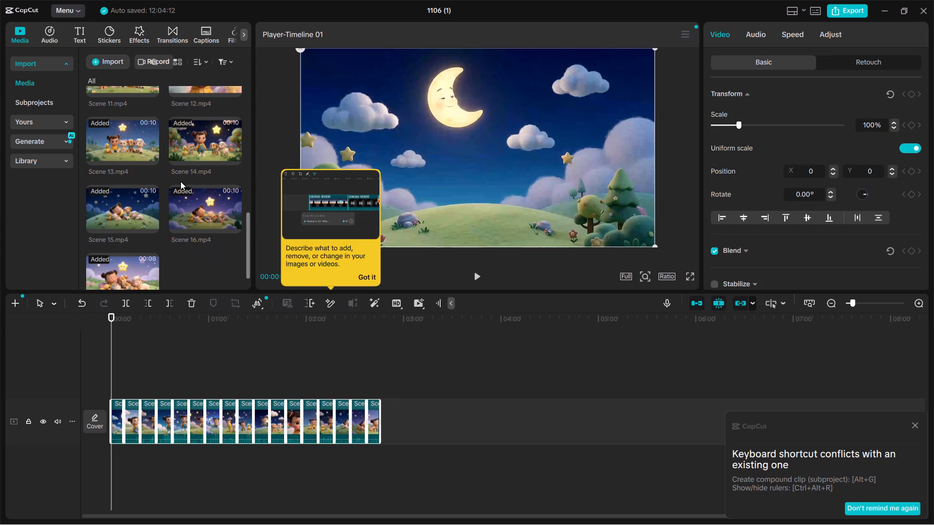
pyautogui.scroll(-7, 180, 181)
pyautogui.scroll(2, 180, 181)
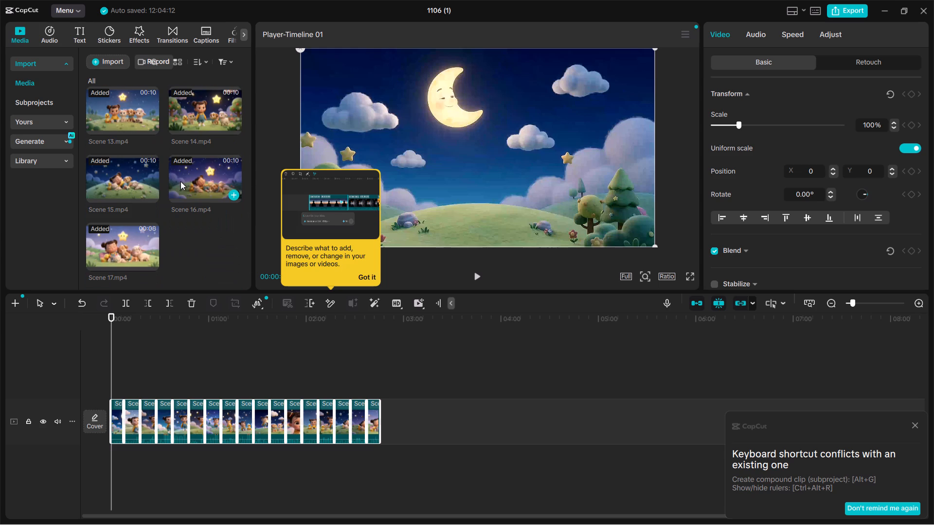
pyautogui.scroll(4, 180, 181)
pyautogui.click(369, 279)
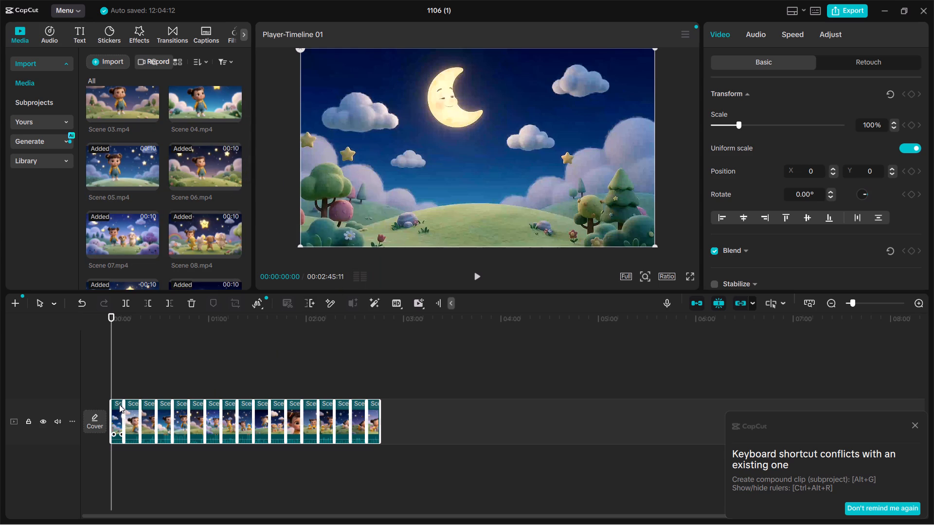
# Scrub around the end of the assembled clip sequence and back to the timeline's start to examine the footage.
pyautogui.click(116, 418)
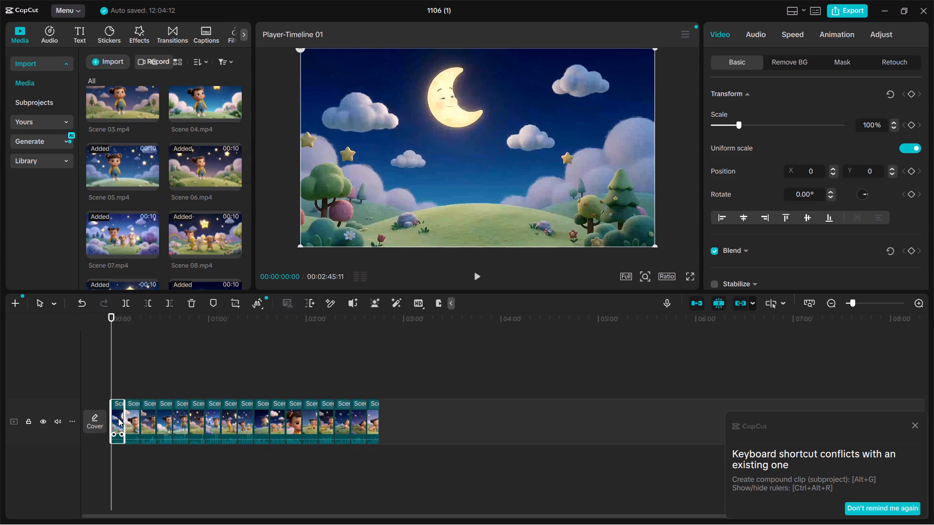
pyautogui.click(118, 418)
pyautogui.click(362, 376)
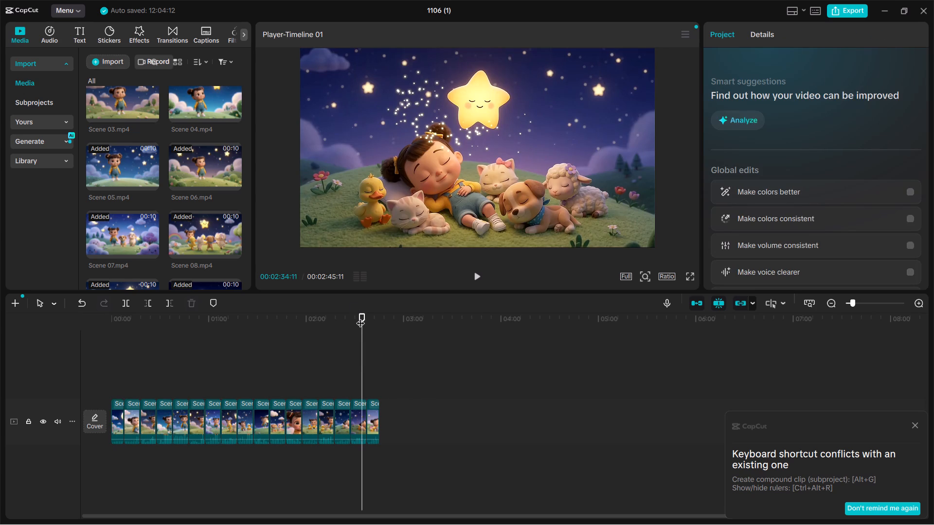
pyautogui.moveTo(362, 314); pyautogui.dragTo(381, 319)
pyautogui.scroll(6, 381, 352)
pyautogui.scroll(-8, 379, 362)
pyautogui.scroll(8, 374, 398)
pyautogui.scroll(-7, 342, 399)
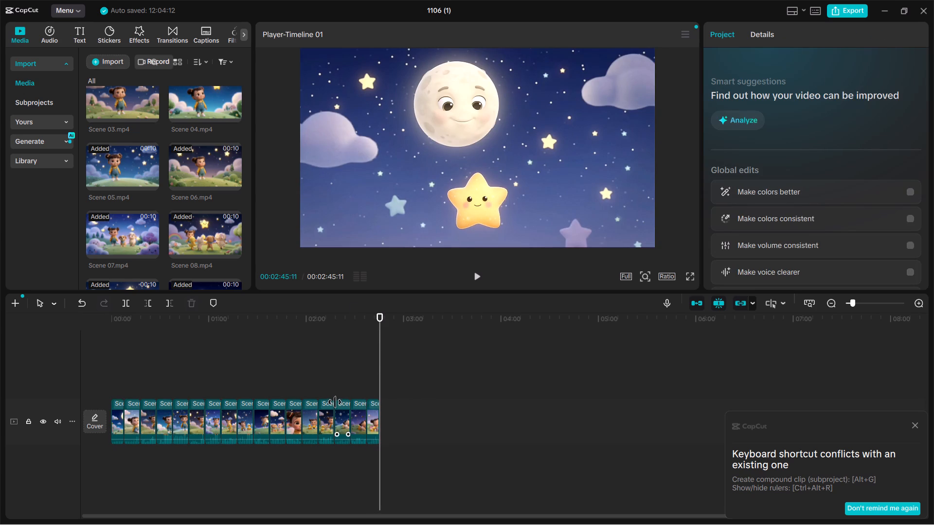
pyautogui.scroll(6, 333, 402)
pyautogui.scroll(-6, 333, 402)
pyautogui.scroll(7, 331, 402)
pyautogui.scroll(-6, 331, 402)
pyautogui.scroll(7, 331, 402)
pyautogui.moveTo(446, 321); pyautogui.dragTo(397, 323)
pyautogui.moveTo(407, 318); pyautogui.dragTo(365, 318)
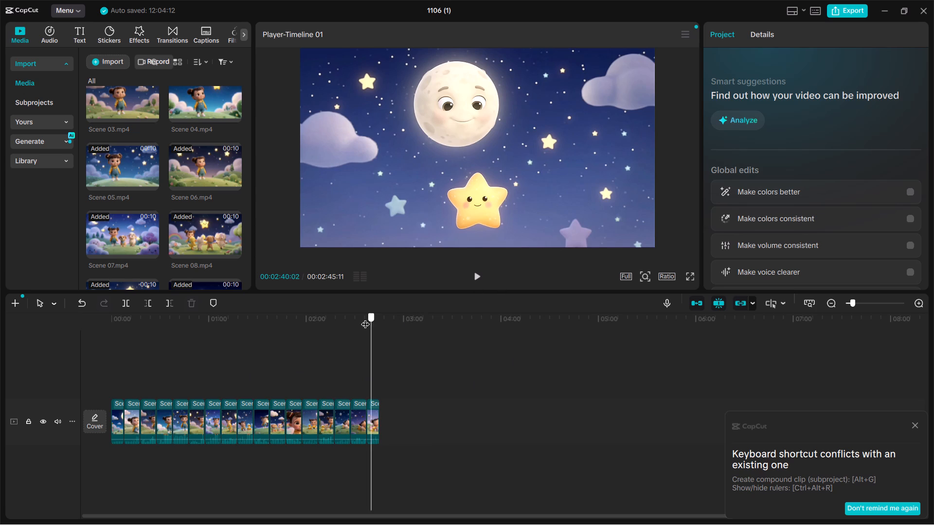
pyautogui.moveTo(365, 318); pyautogui.dragTo(363, 318)
pyautogui.moveTo(367, 314); pyautogui.dragTo(388, 315)
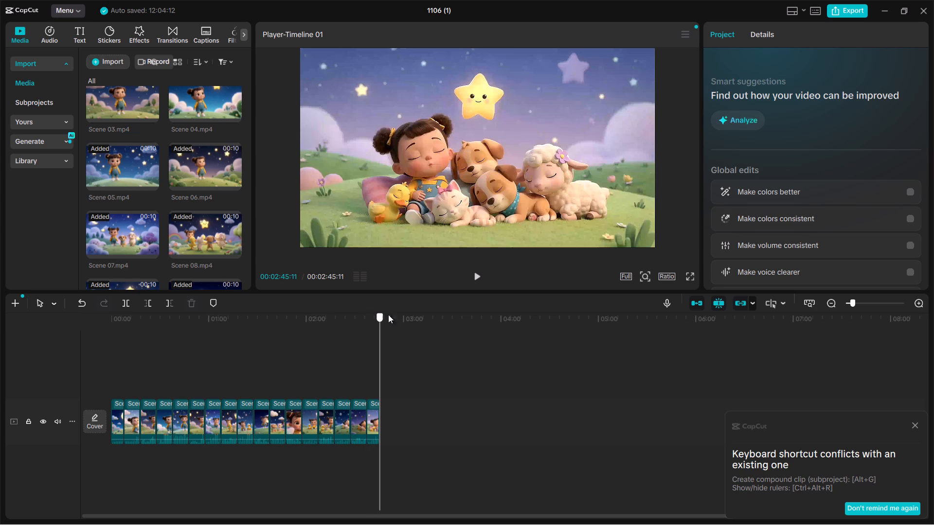
pyautogui.moveTo(388, 315); pyautogui.dragTo(443, 330)
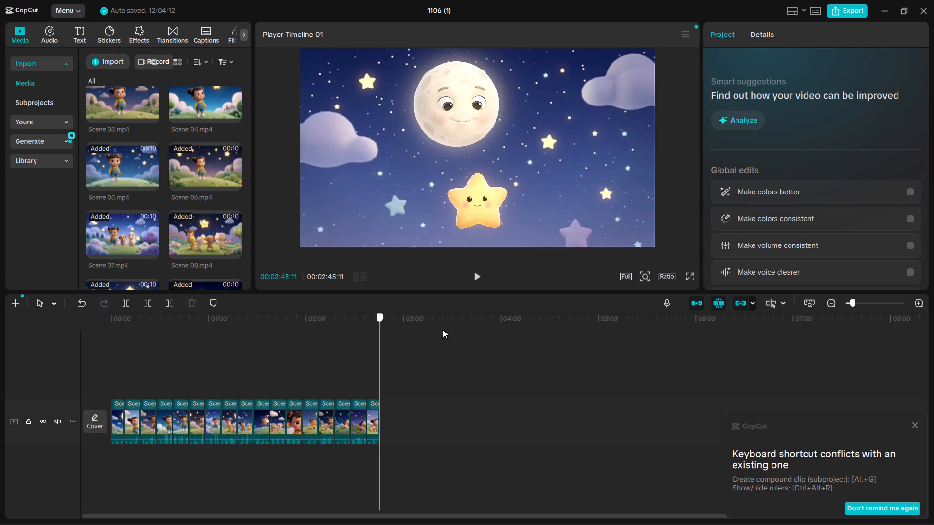
pyautogui.moveTo(443, 330); pyautogui.dragTo(50, 328)
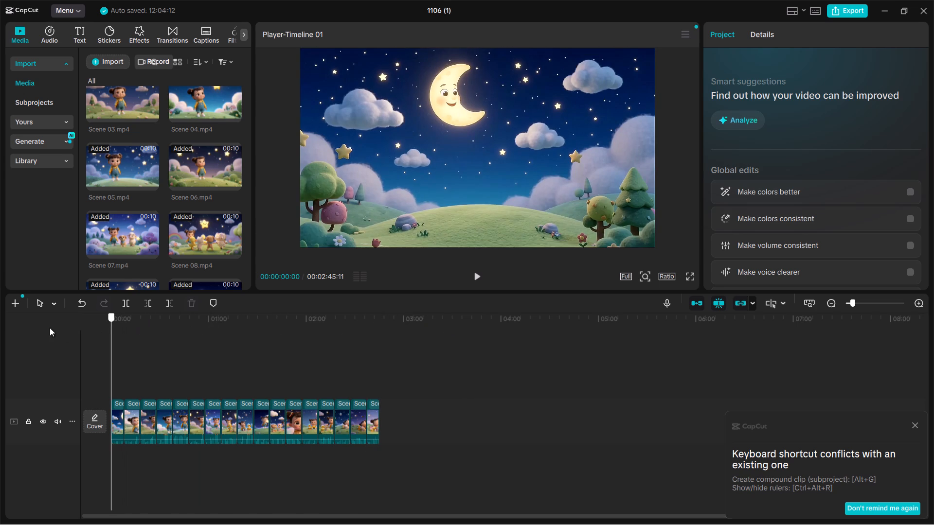
pyautogui.moveTo(50, 328); pyautogui.dragTo(17, 327)
# Dismiss the keyboard shortcut conflict notice permanently.
pyautogui.moveTo(853, 302); pyautogui.dragTo(879, 302)
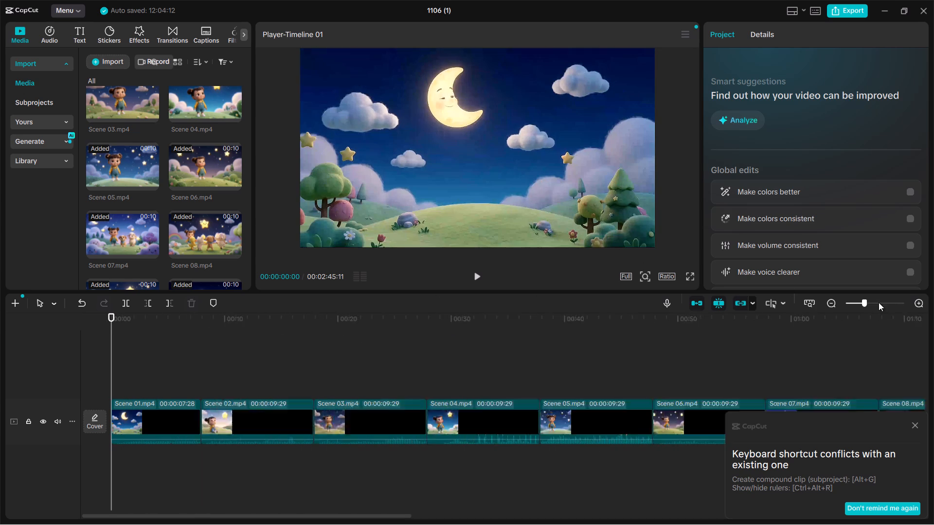
pyautogui.moveTo(879, 302); pyautogui.dragTo(933, 306)
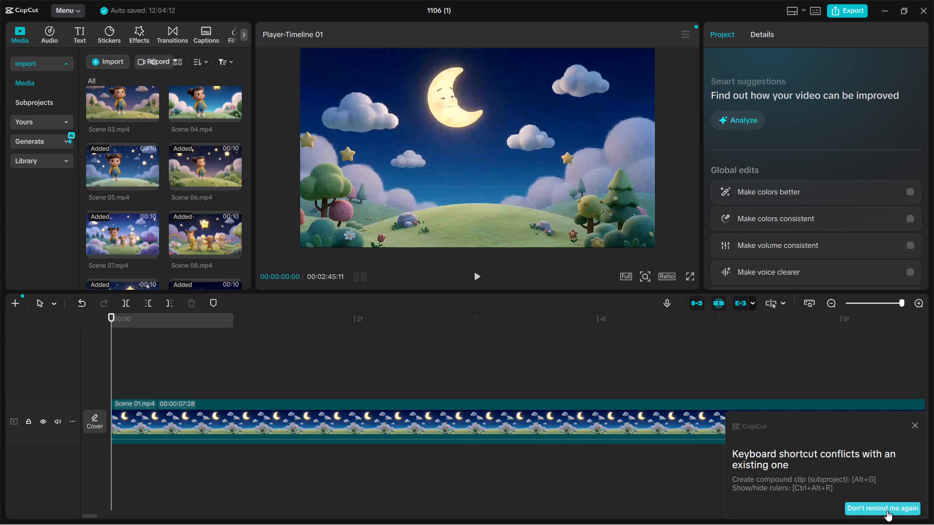
pyautogui.click(887, 510)
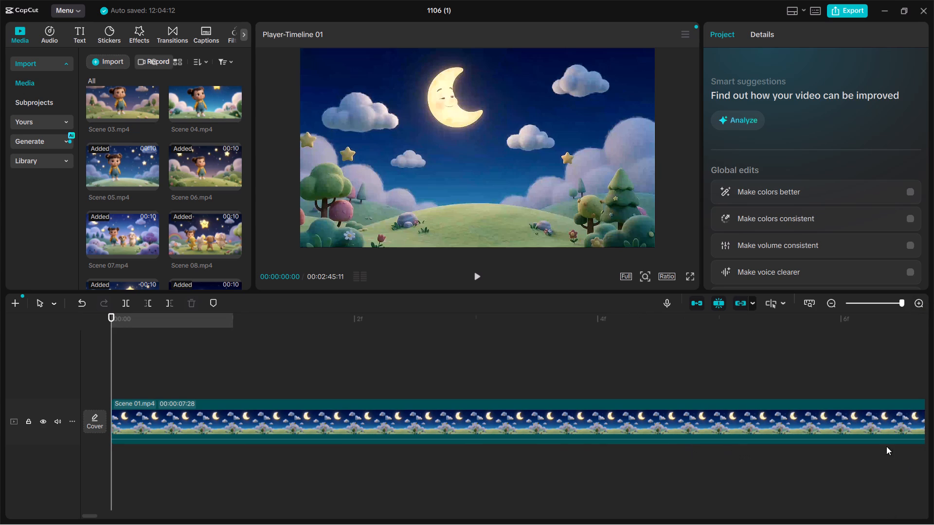
# Scrub through the whole scene sequence from Scene 01 to the end of Scene 17, and return to the timeline's start.
pyautogui.moveTo(827, 469); pyautogui.dragTo(746, 470)
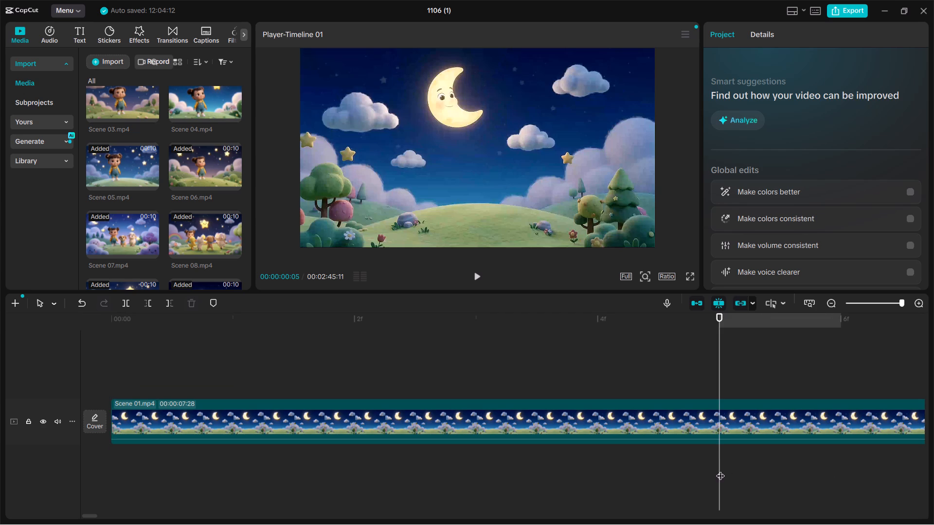
pyautogui.moveTo(720, 314); pyautogui.dragTo(736, 315)
pyautogui.moveTo(900, 302); pyautogui.dragTo(896, 302)
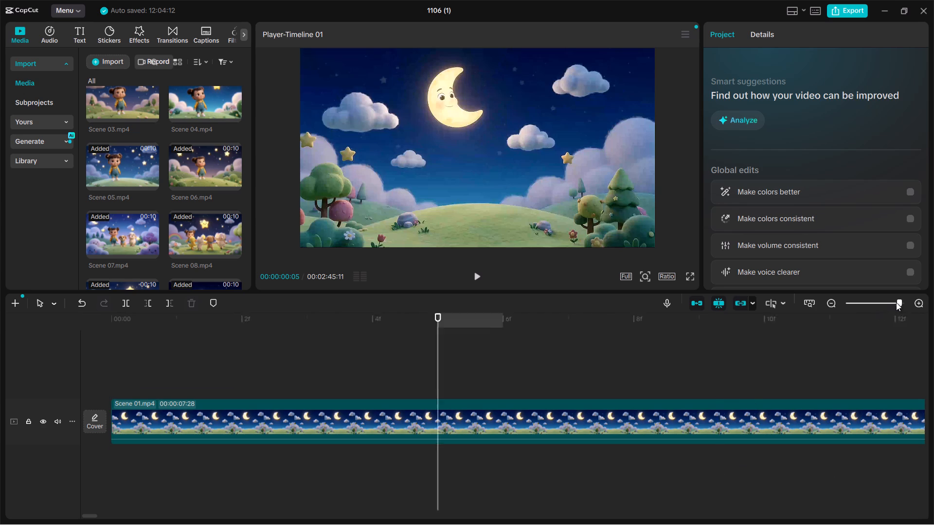
pyautogui.moveTo(896, 302); pyautogui.dragTo(865, 311)
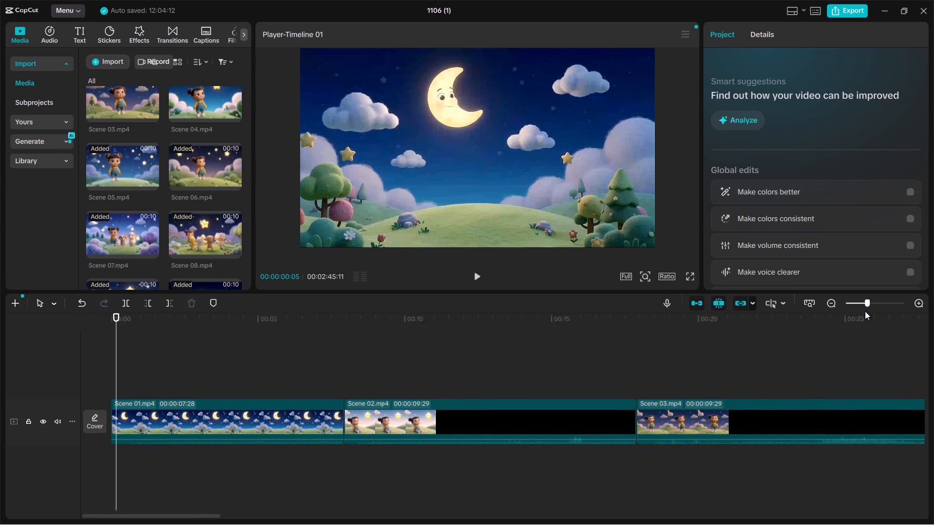
pyautogui.moveTo(865, 311); pyautogui.dragTo(838, 318)
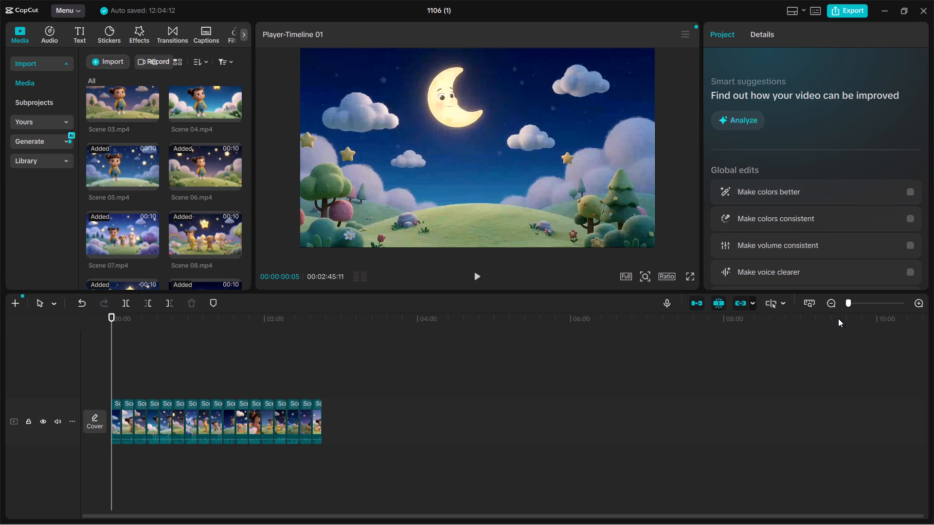
pyautogui.moveTo(838, 318); pyautogui.dragTo(854, 319)
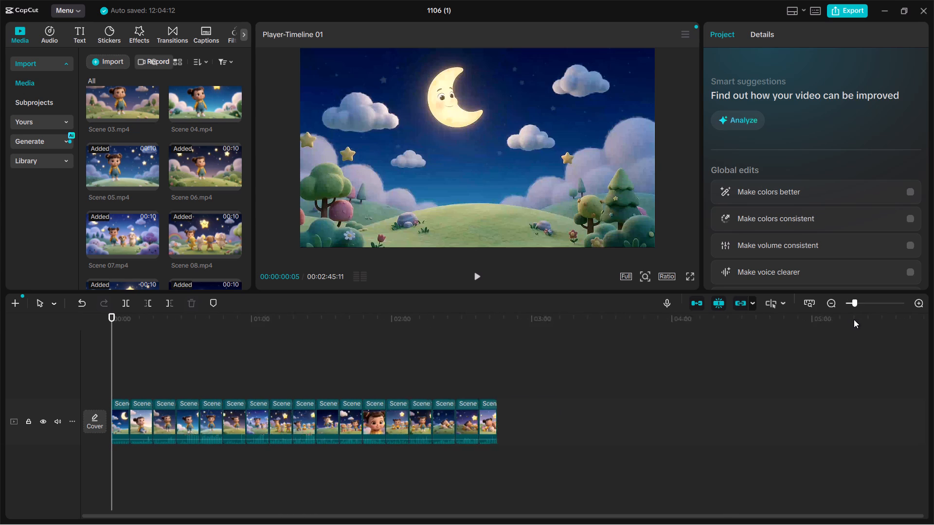
pyautogui.moveTo(854, 319); pyautogui.dragTo(858, 320)
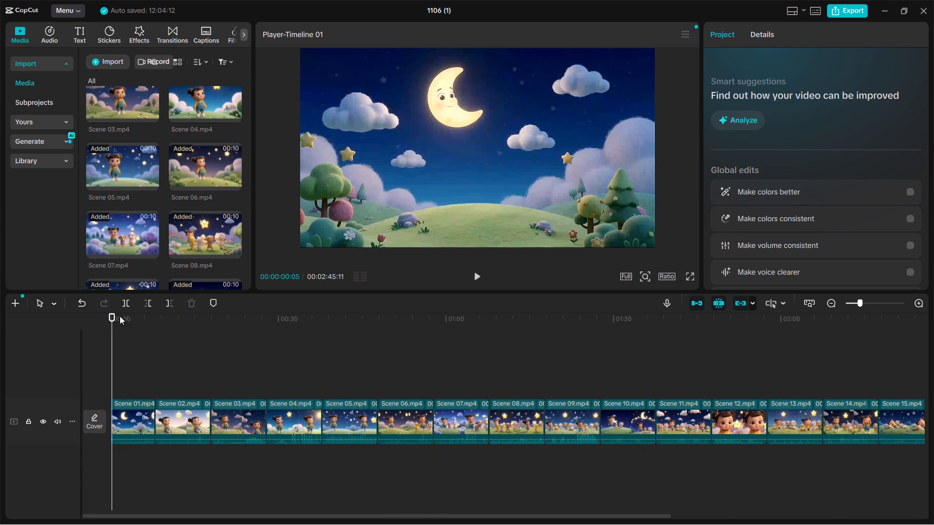
pyautogui.moveTo(112, 316); pyautogui.dragTo(157, 322)
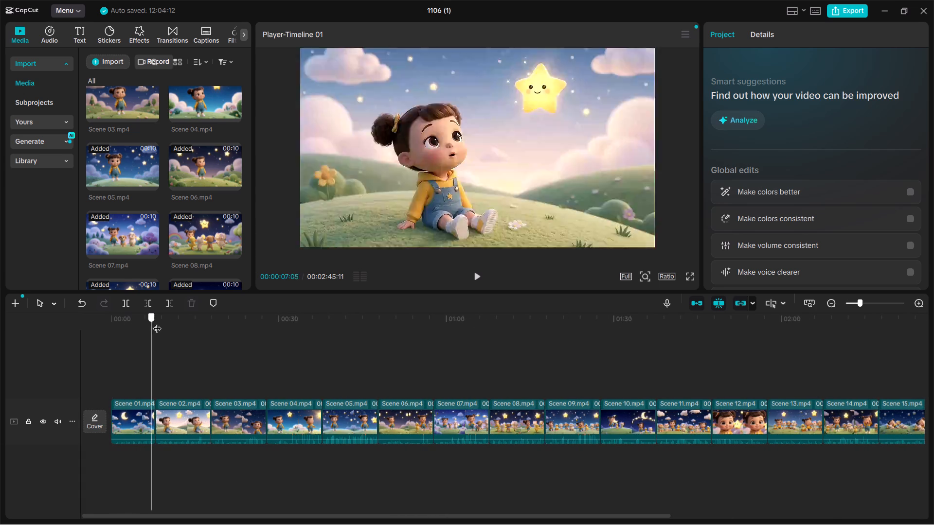
pyautogui.moveTo(157, 322); pyautogui.dragTo(368, 369)
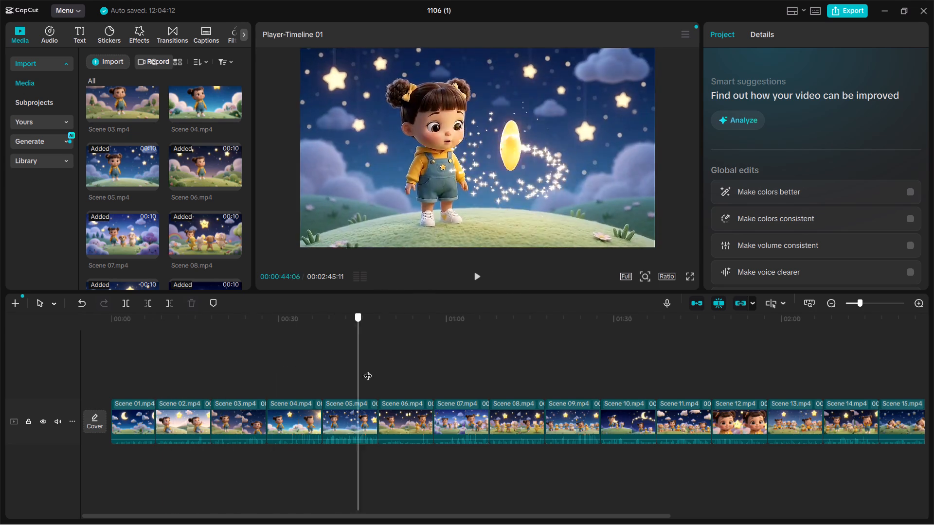
pyautogui.moveTo(368, 369); pyautogui.dragTo(608, 431)
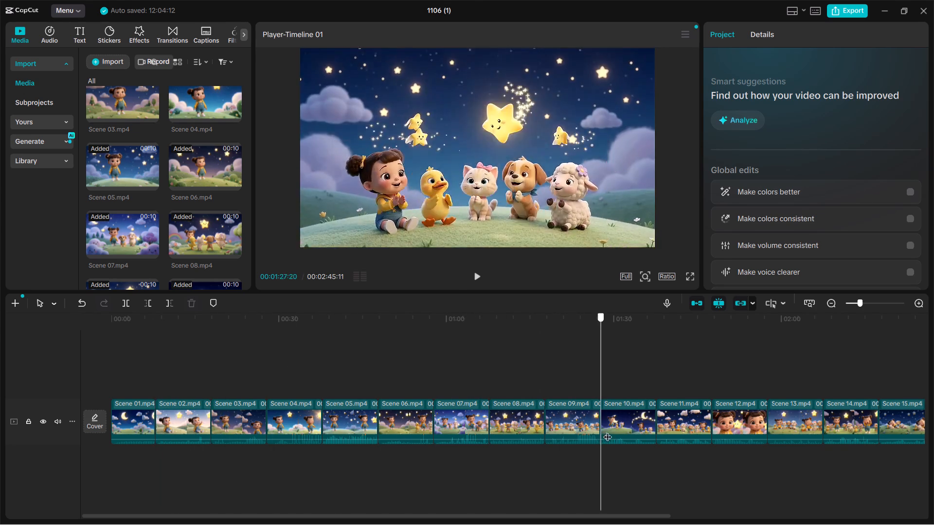
pyautogui.moveTo(608, 431); pyautogui.dragTo(863, 498)
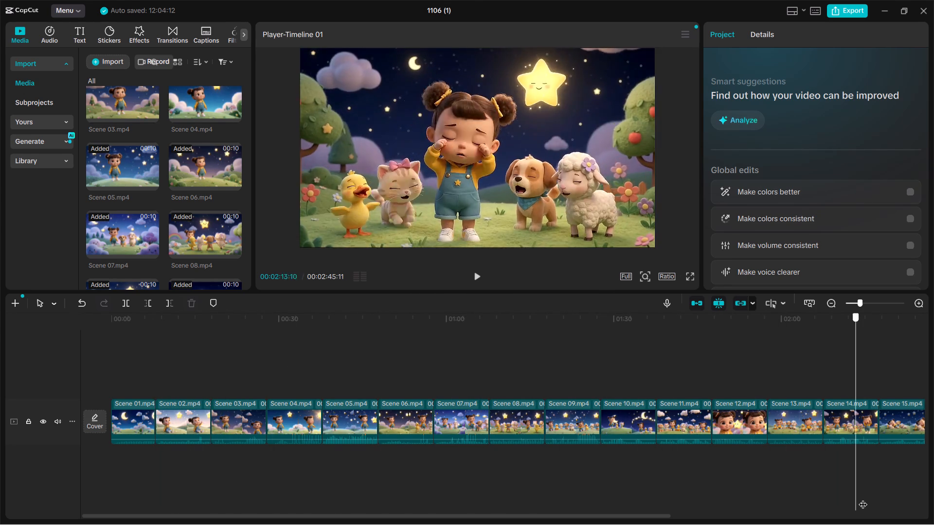
pyautogui.moveTo(863, 498); pyautogui.dragTo(930, 516)
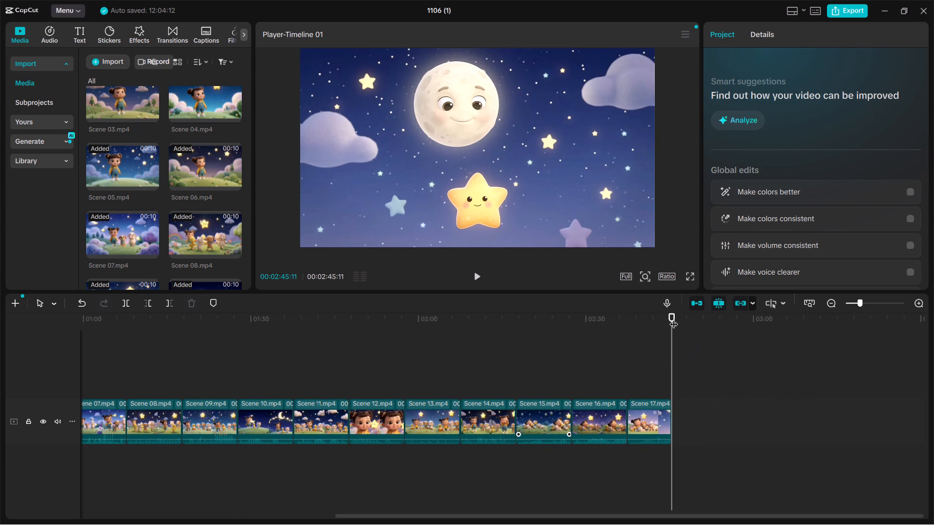
pyautogui.moveTo(674, 314); pyautogui.dragTo(38, 230)
# Import the Intro video from the YT Channel's Intro folder on drive D: into the project media.
pyautogui.scroll(-11, 189, 159)
pyautogui.scroll(8, 189, 159)
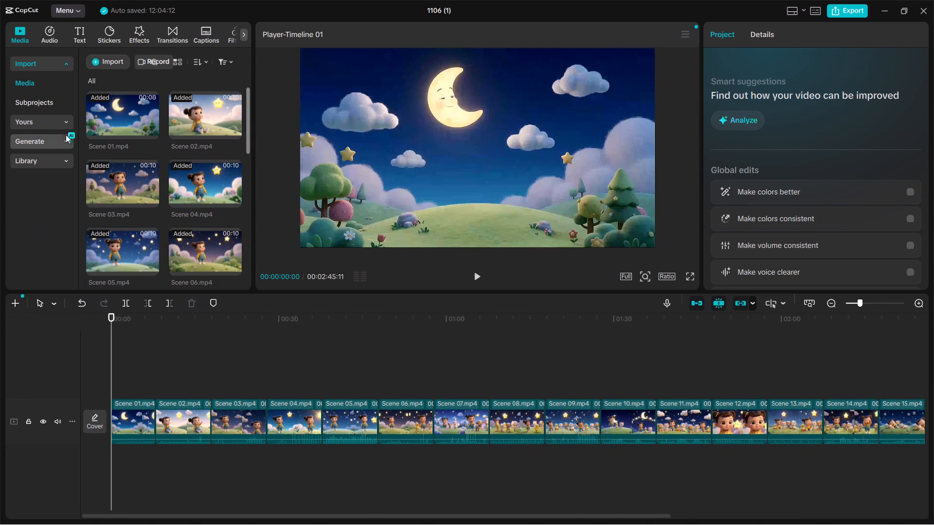
pyautogui.click(126, 58)
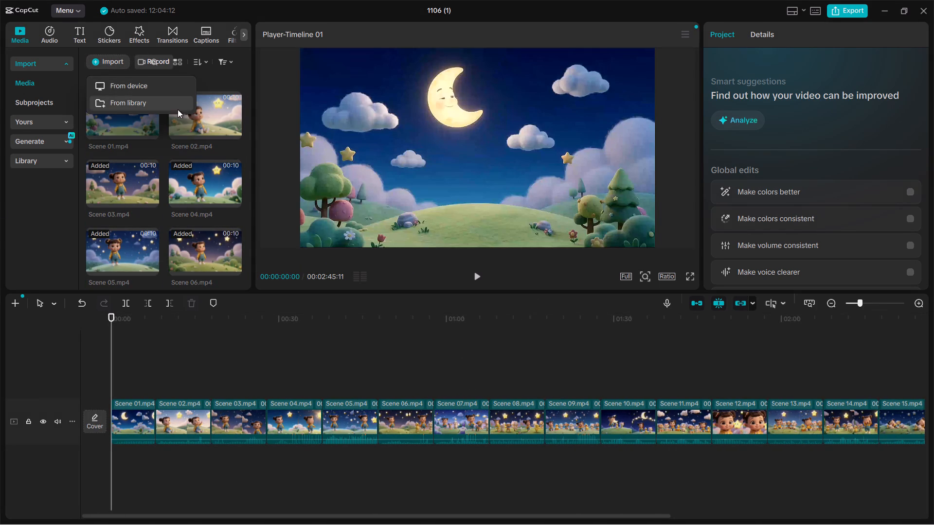
pyautogui.click(173, 91)
pyautogui.scroll(-6, 195, 146)
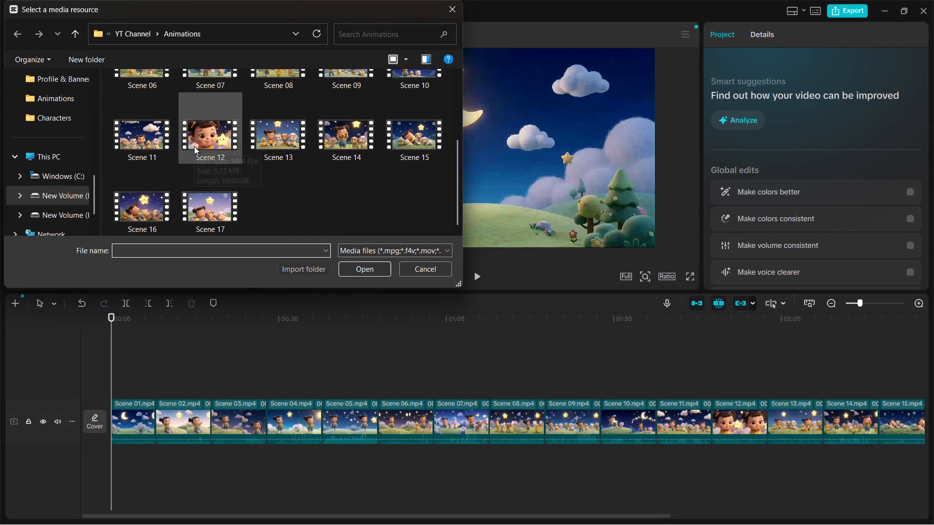
pyautogui.doubleClick(79, 194)
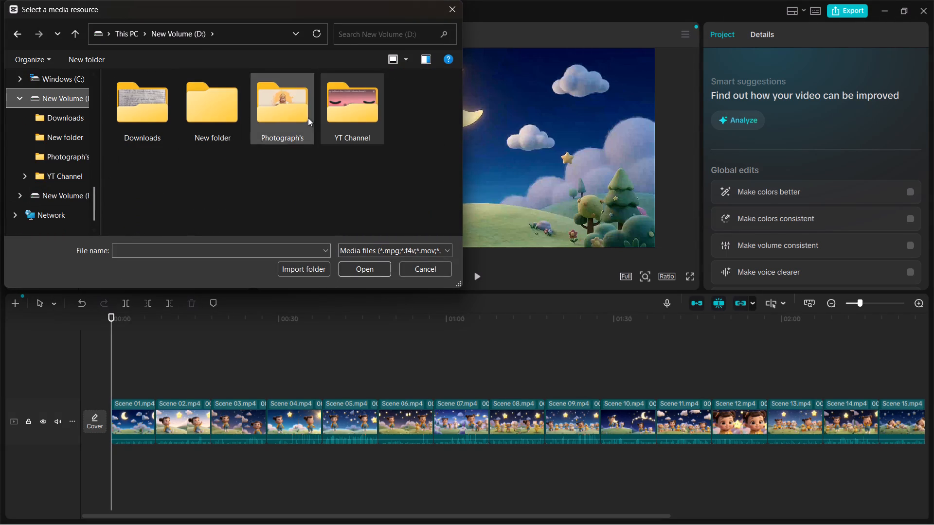
pyautogui.doubleClick(339, 108)
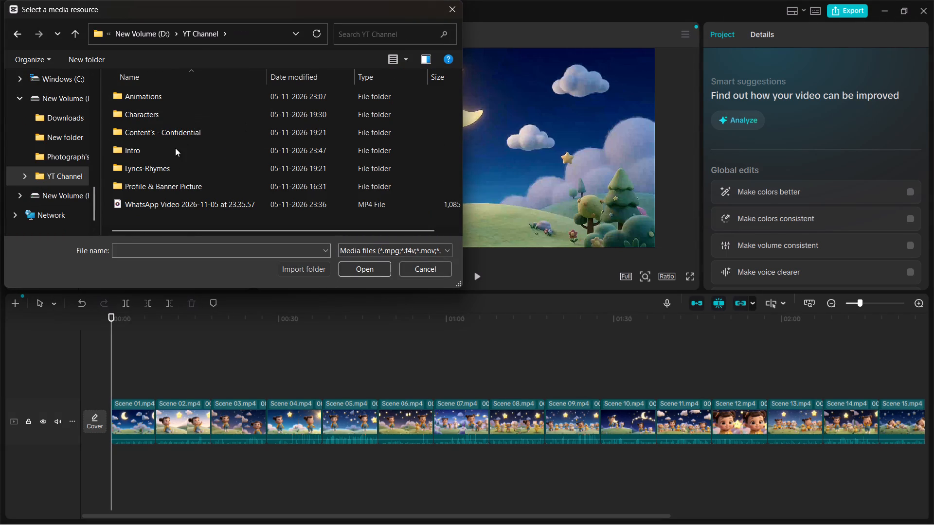
pyautogui.doubleClick(175, 148)
pyautogui.click(145, 114)
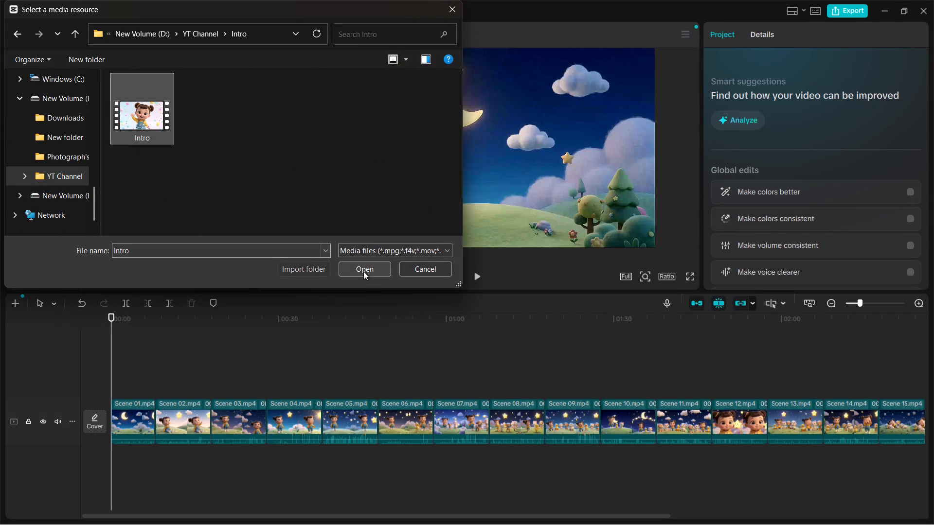
pyautogui.click(365, 268)
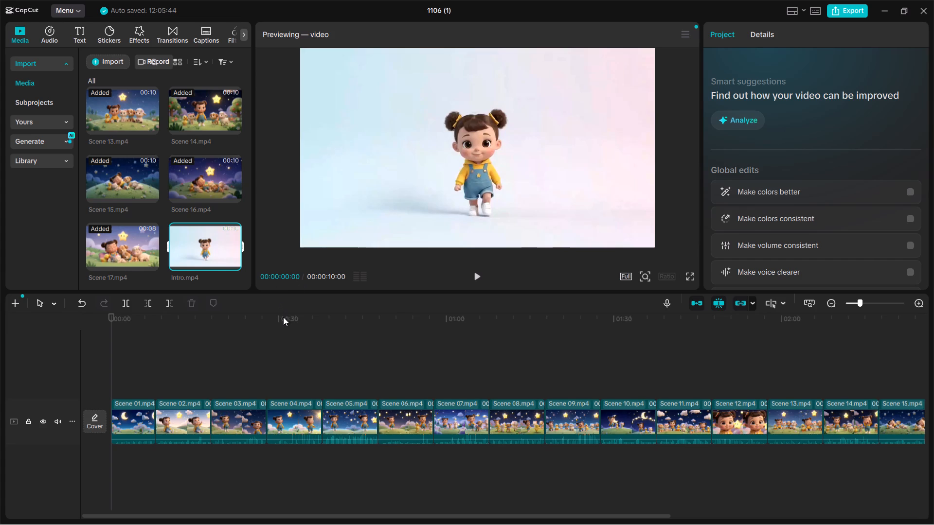
# Insert Intro.mp4 at the very beginning of the main track, ahead of Scene 01.
pyautogui.moveTo(202, 255); pyautogui.dragTo(193, 266)
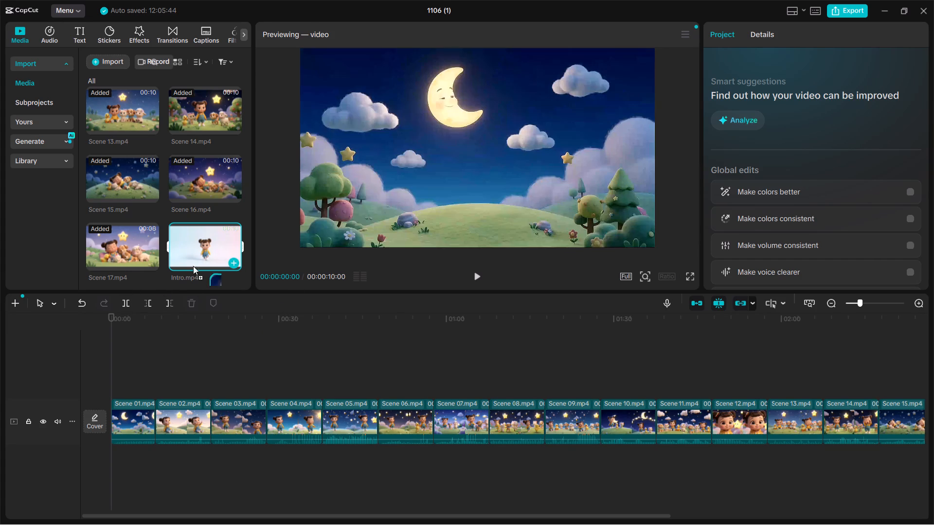
pyautogui.moveTo(193, 266); pyautogui.dragTo(106, 404)
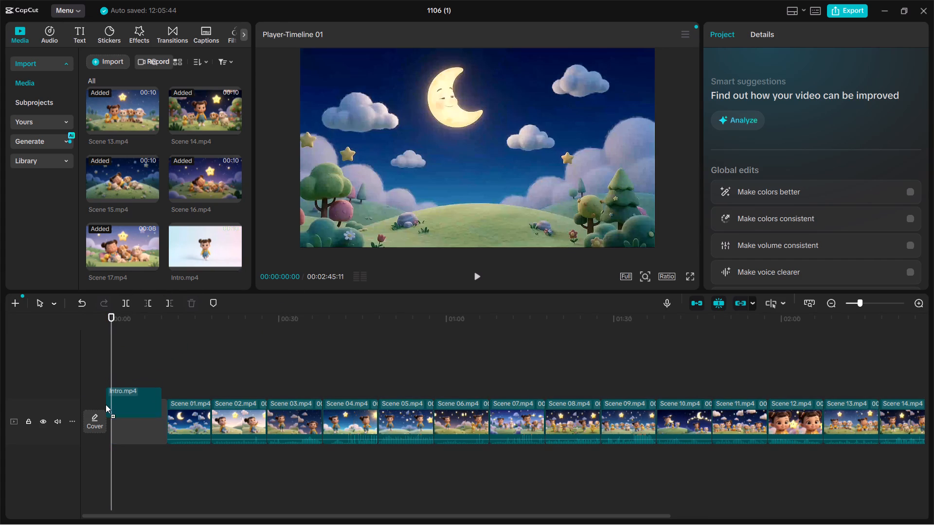
pyautogui.moveTo(106, 404); pyautogui.dragTo(111, 420)
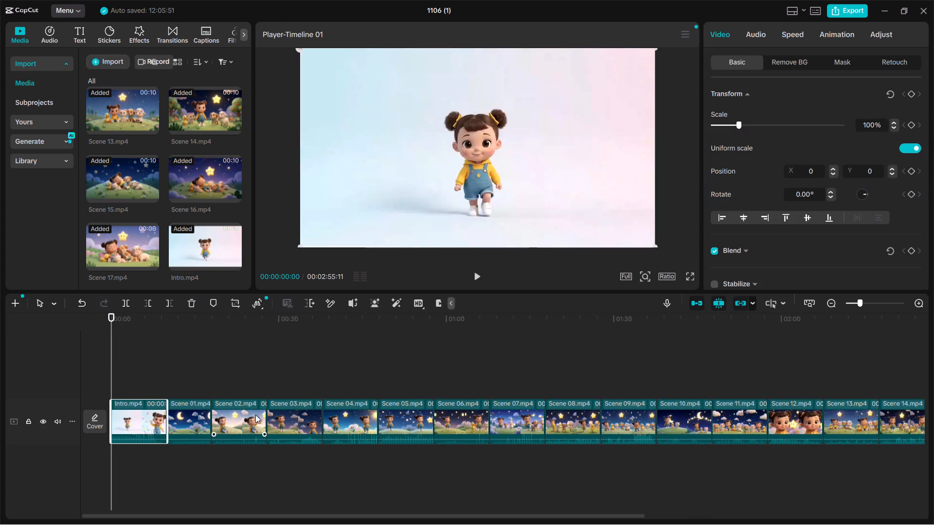
# Play the video from the start through the intro and first two scenes, stopping early in Scene 03.
pyautogui.click(477, 277)
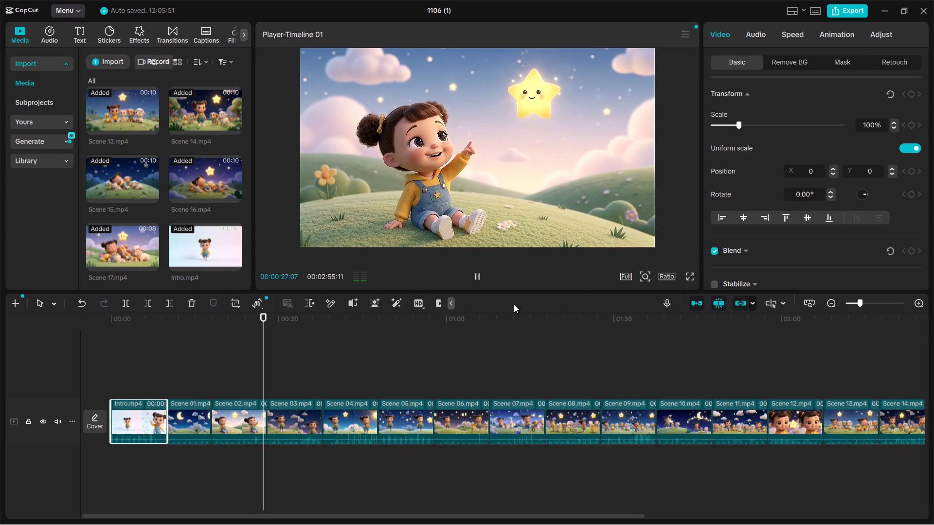
pyautogui.click(480, 277)
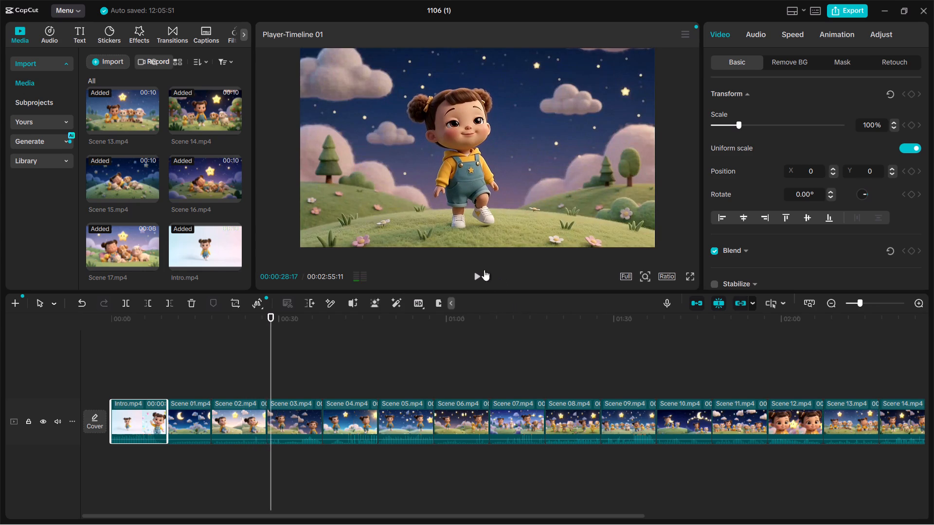
# With the intro clip selected, examine the Trending and Classic transitions and the other transition categories.
pyautogui.click(211, 417)
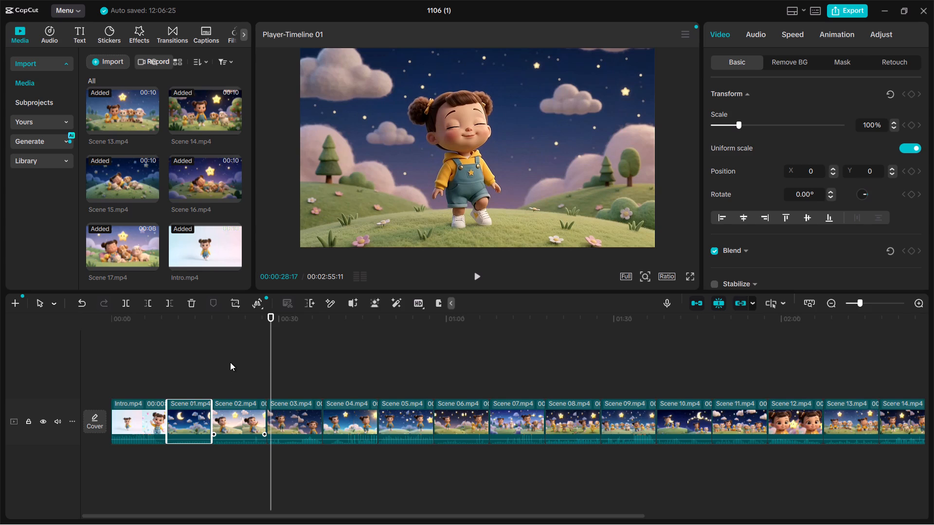
pyautogui.click(142, 420)
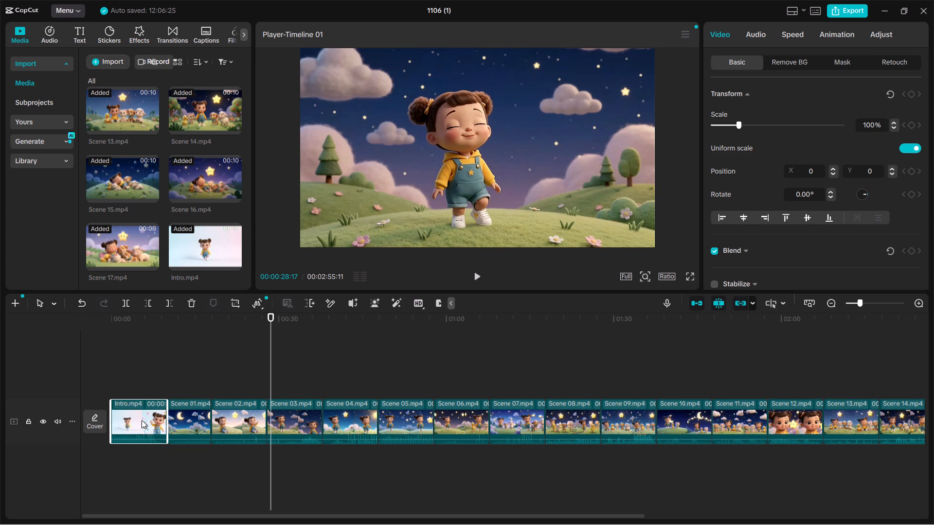
pyautogui.click(171, 32)
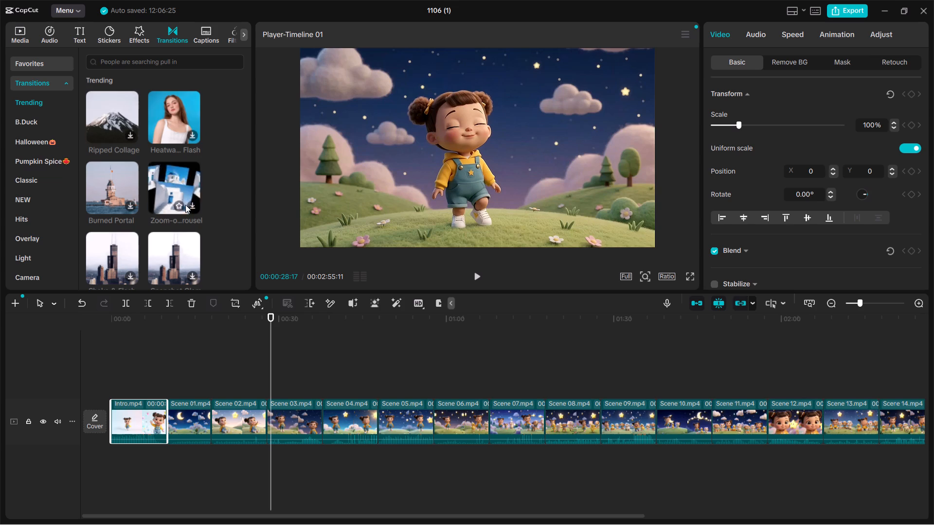
pyautogui.scroll(-1, 153, 164)
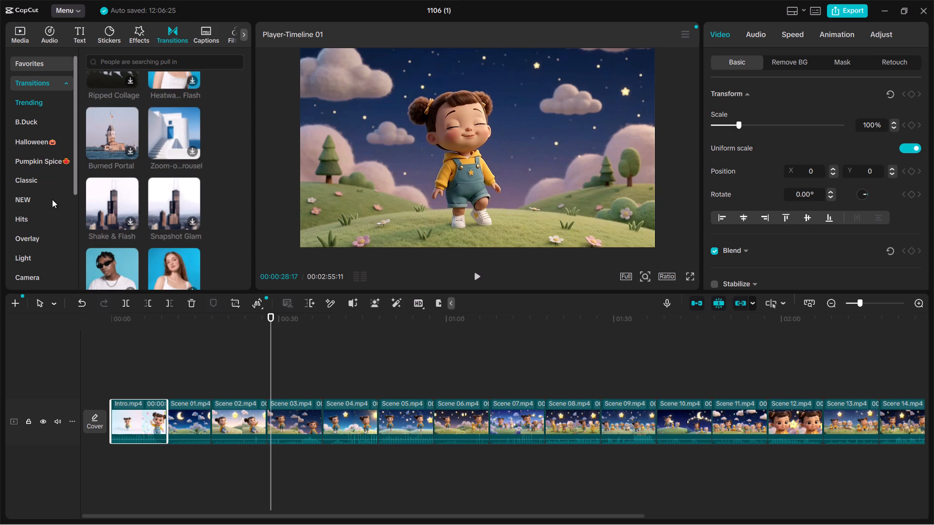
pyautogui.click(44, 179)
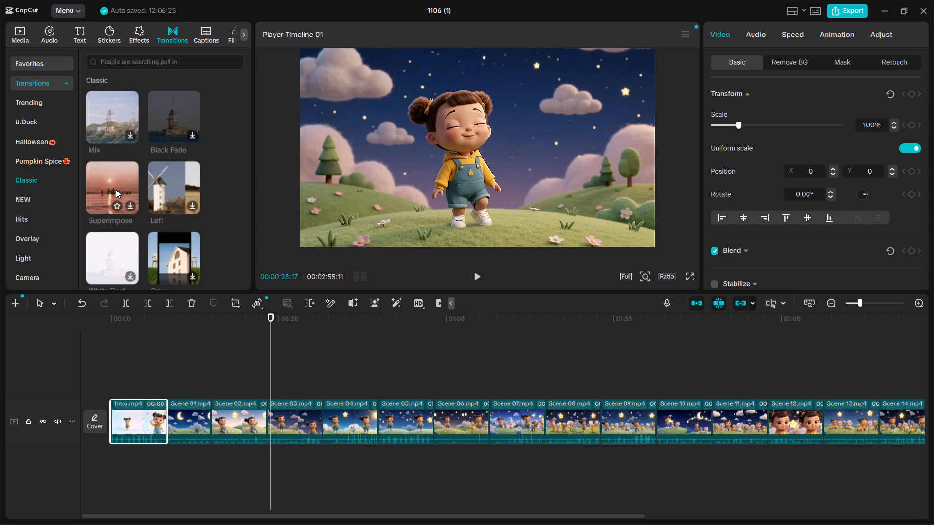
pyautogui.scroll(-1, 116, 190)
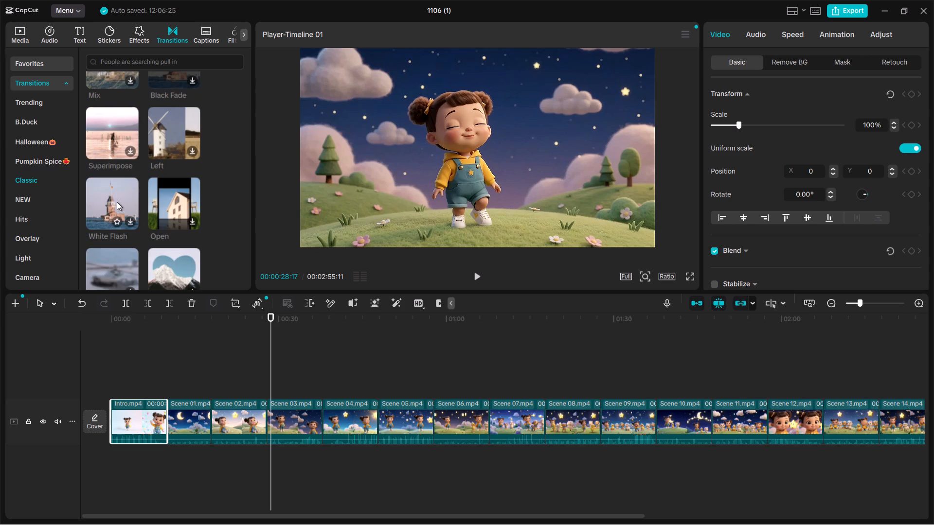
pyautogui.scroll(-1, 117, 202)
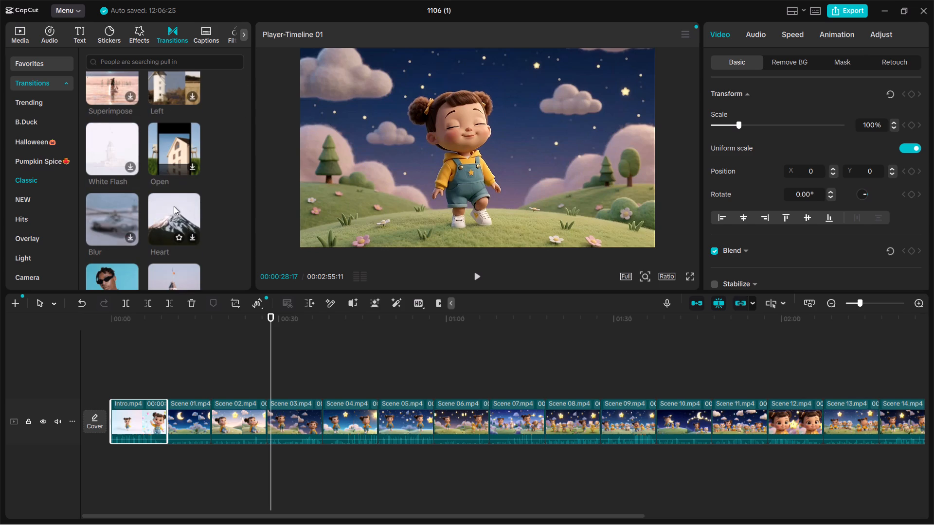
pyautogui.scroll(-2, 174, 206)
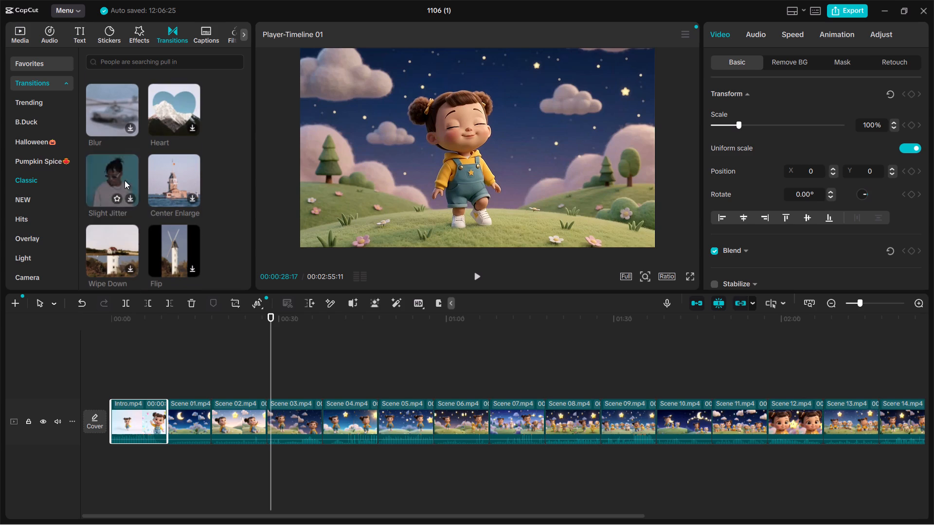
pyautogui.scroll(-3, 127, 185)
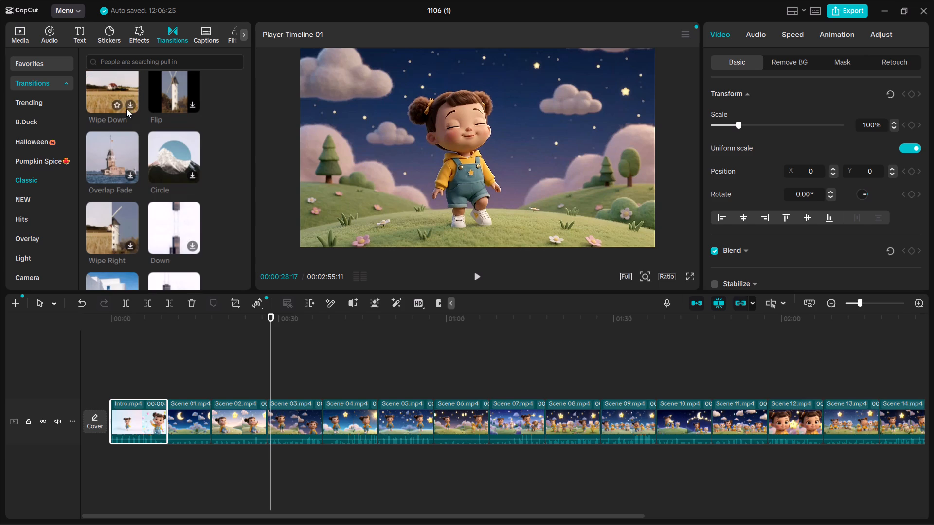
pyautogui.scroll(-4, 65, 211)
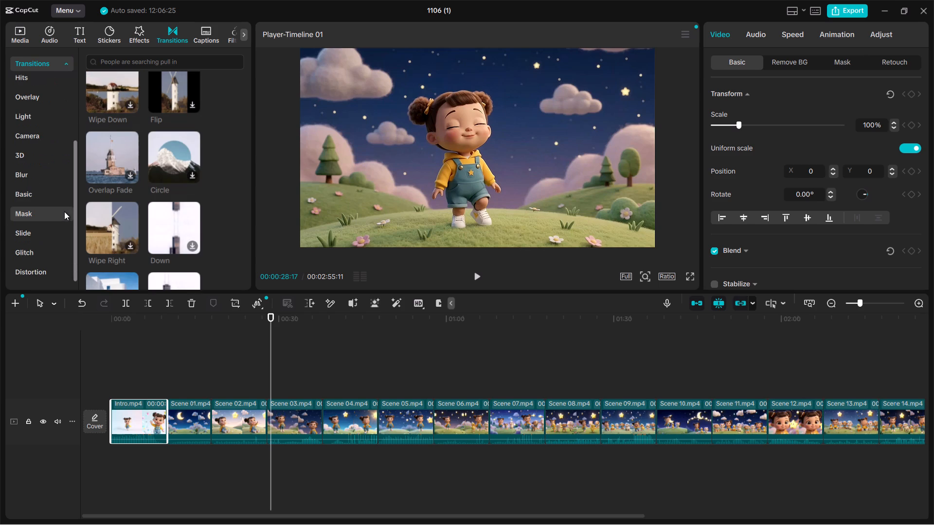
pyautogui.scroll(9, 66, 210)
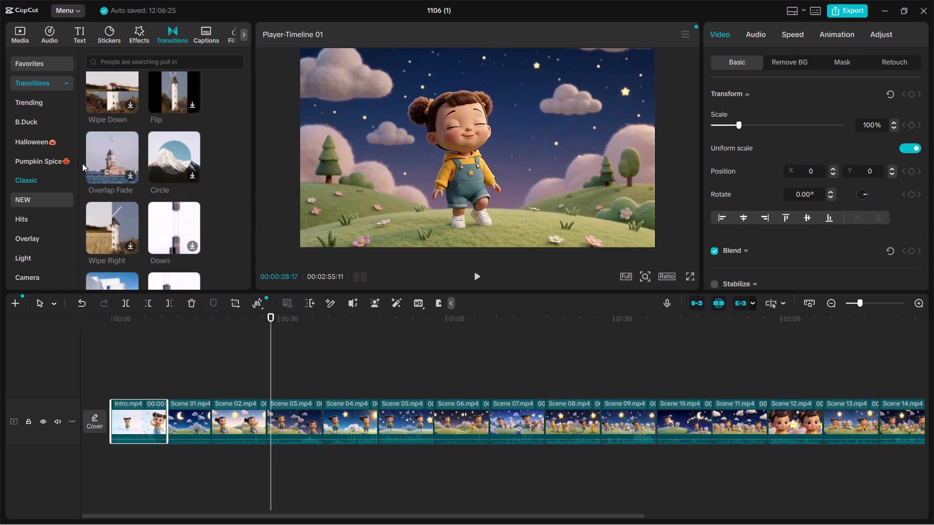
# Search the transitions for Slide and list the results for the suggested term "slide left".
pyautogui.click(104, 62)
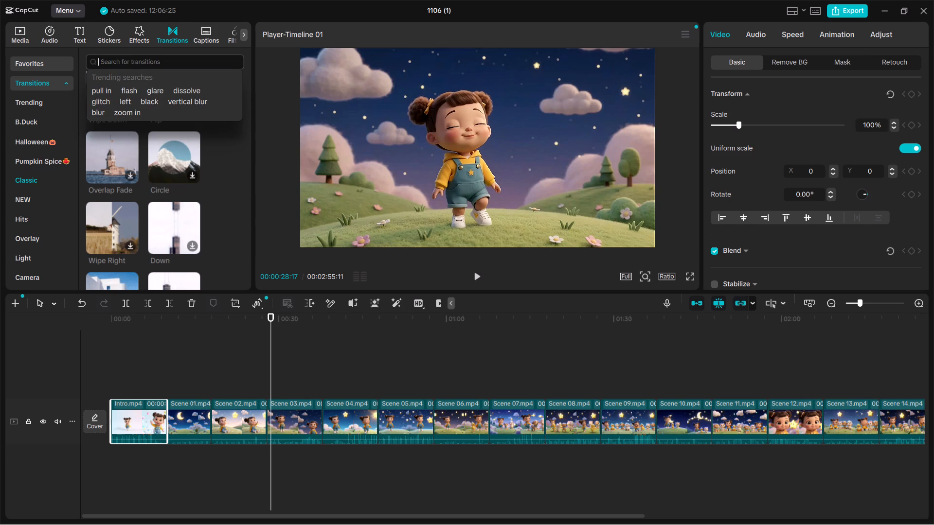
pyautogui.write('Slide')
pyautogui.press('space')
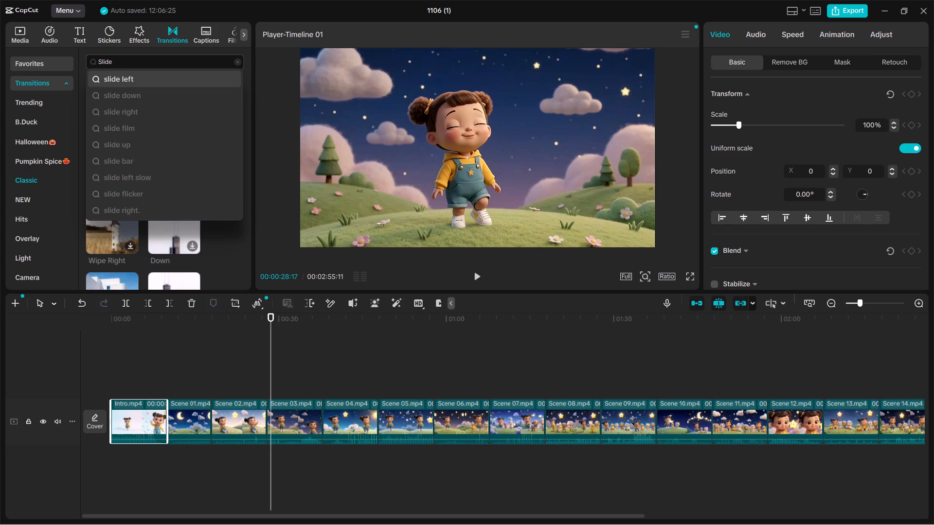
pyautogui.hotkey('shift', '&')
pyautogui.press('space')
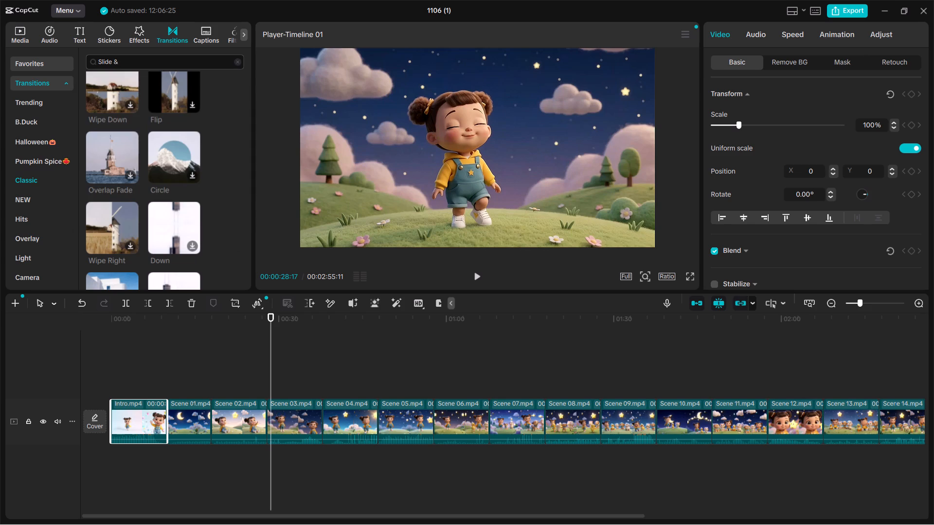
pyautogui.press('BackSpace')
pyautogui.press('BackSpace')
pyautogui.press('BackSpace')
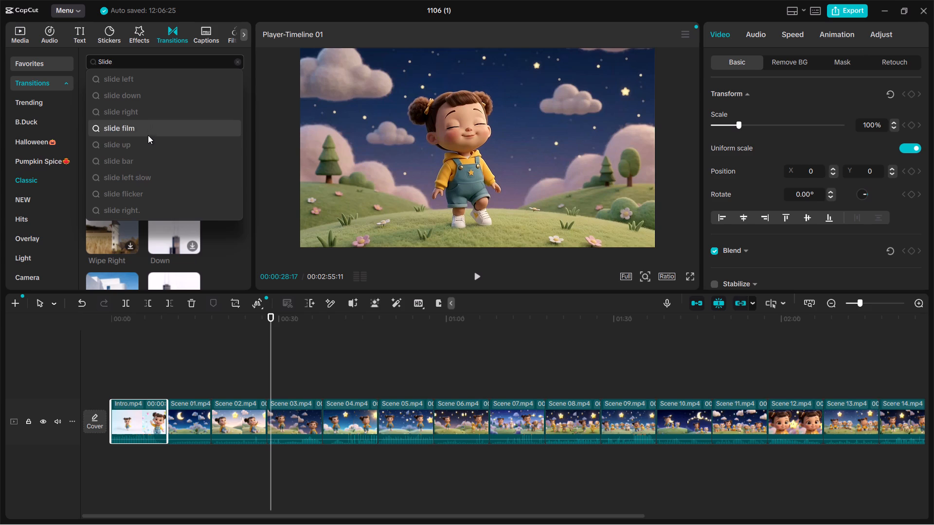
pyautogui.scroll(3, 148, 138)
pyautogui.scroll(-12, 148, 140)
pyautogui.scroll(6, 151, 152)
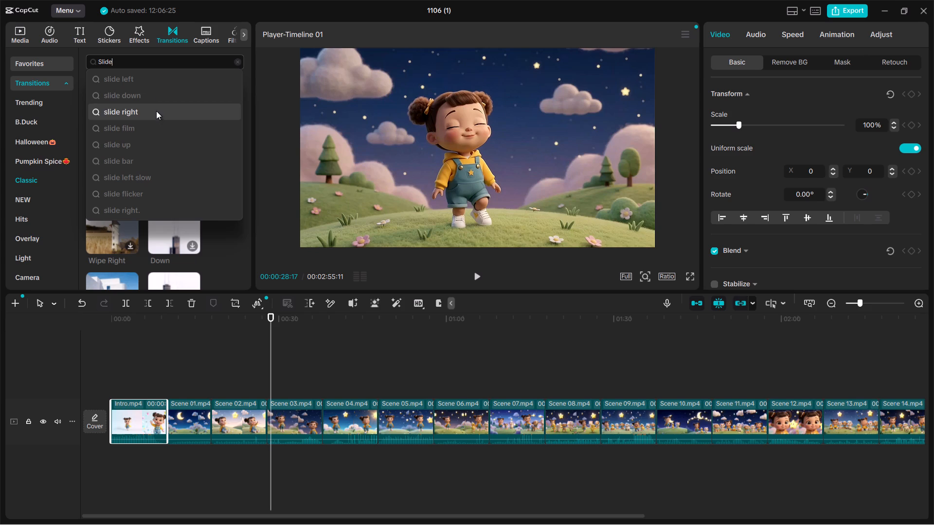
pyautogui.click(162, 82)
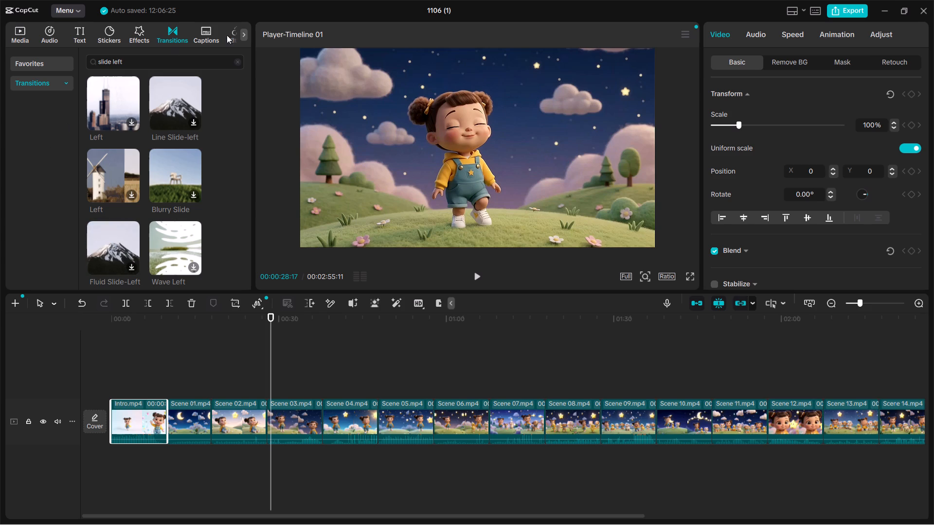
# Replace the transition search with "fade" and list the results for the suggested term "fade in".
pyautogui.click(237, 63)
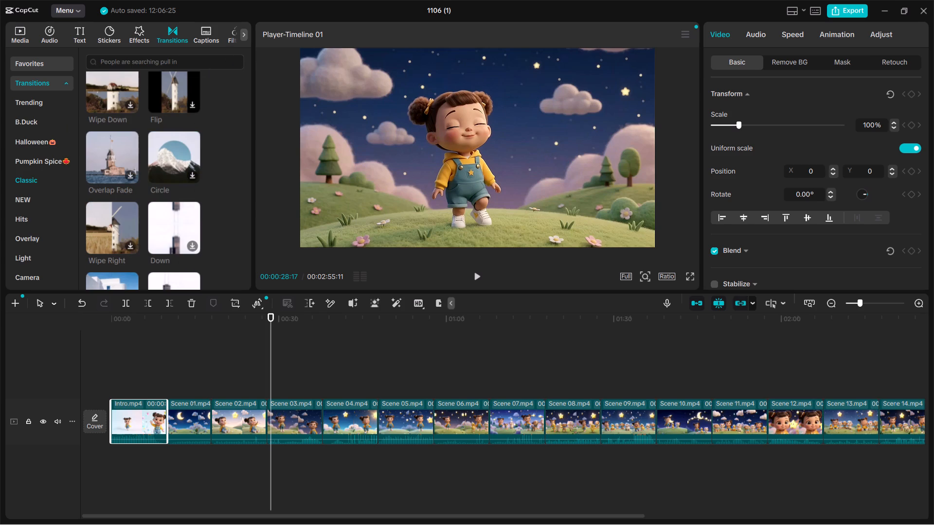
pyautogui.click(207, 61)
pyautogui.write('fade')
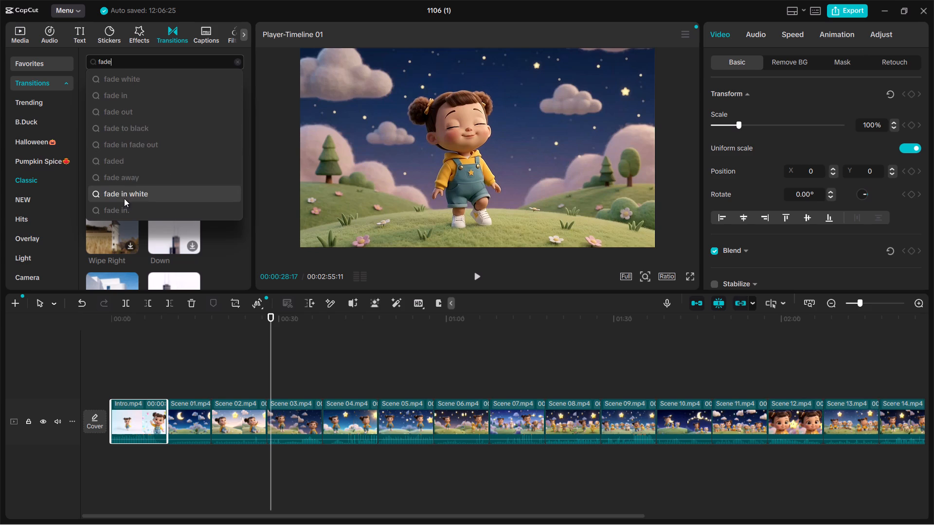
pyautogui.click(138, 92)
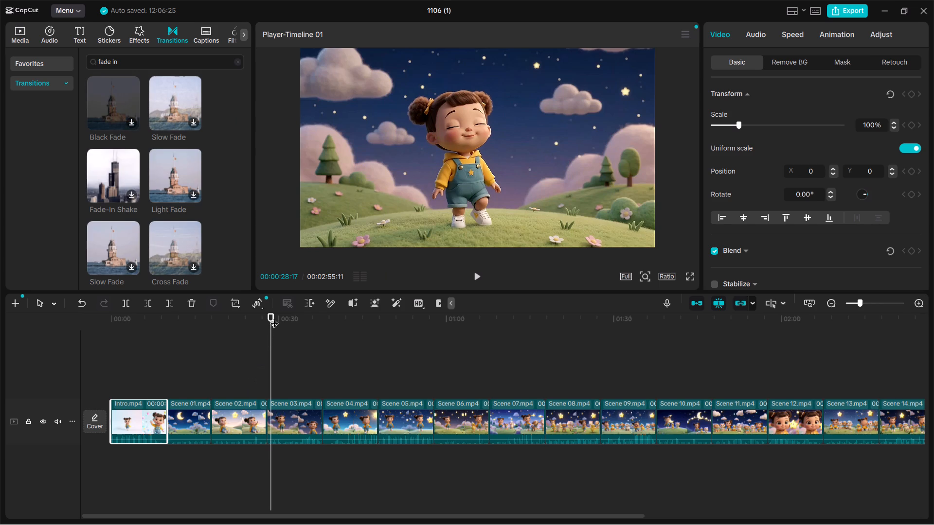
# Play the video from the start into Scene 01, and replay the cut from the intro to Scene 01.
pyautogui.moveTo(270, 312); pyautogui.dragTo(97, 300)
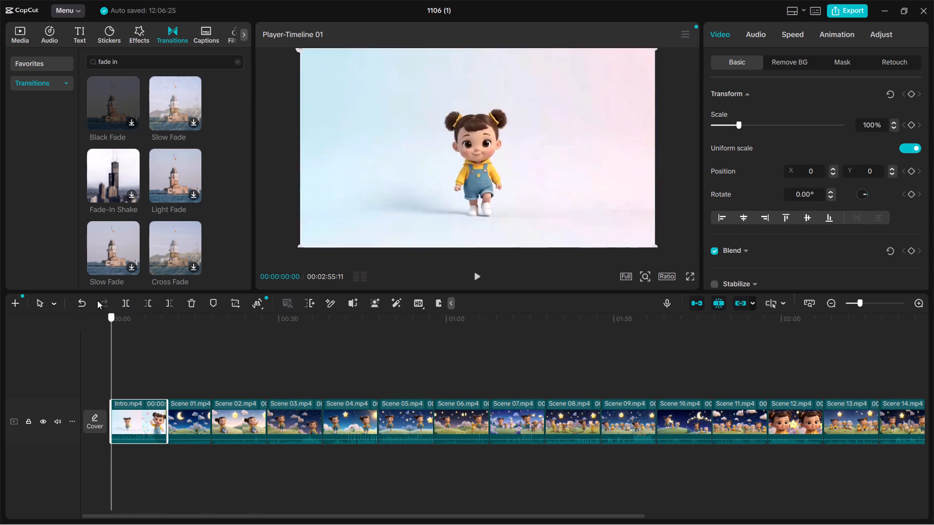
pyautogui.moveTo(97, 300); pyautogui.dragTo(82, 298)
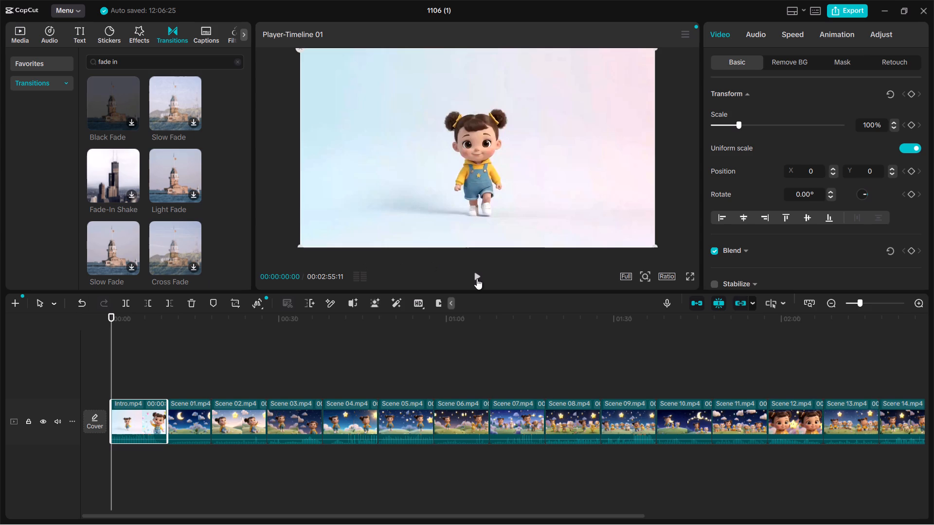
pyautogui.click(477, 278)
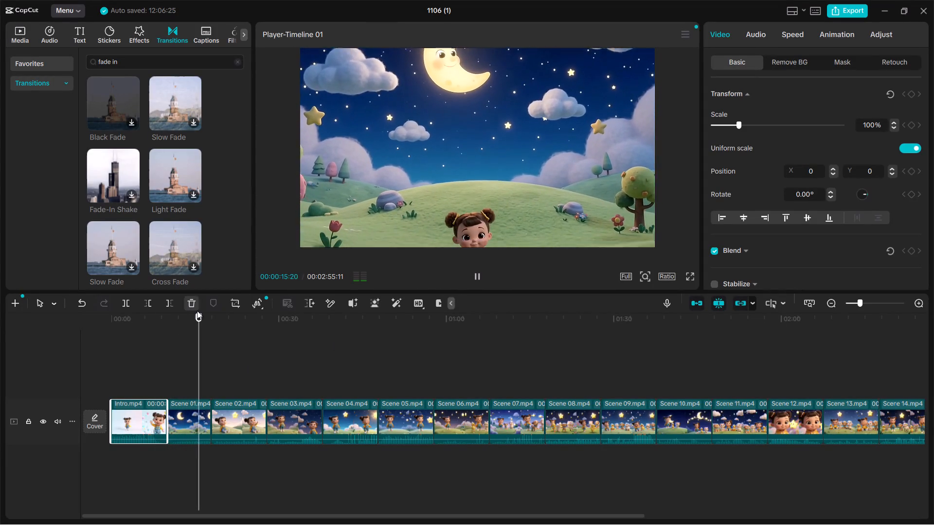
pyautogui.moveTo(203, 315); pyautogui.dragTo(172, 317)
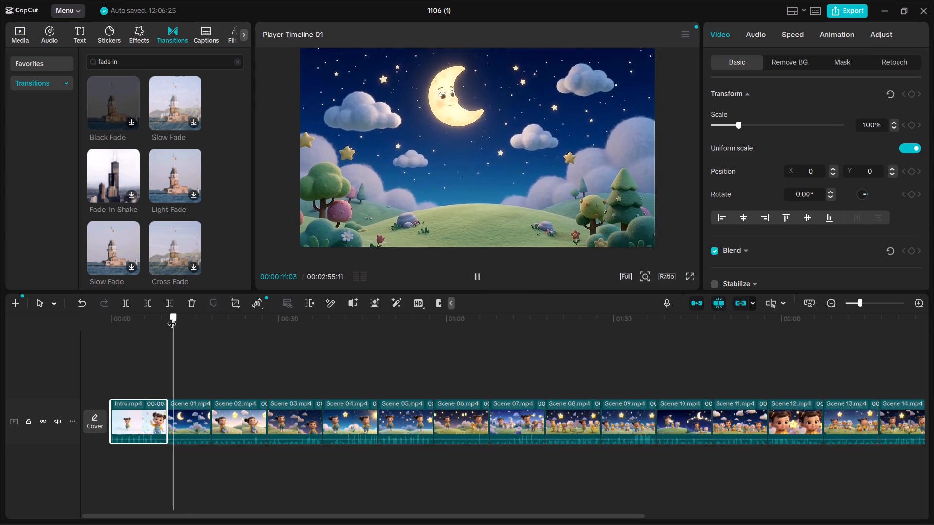
pyautogui.moveTo(172, 317); pyautogui.dragTo(163, 319)
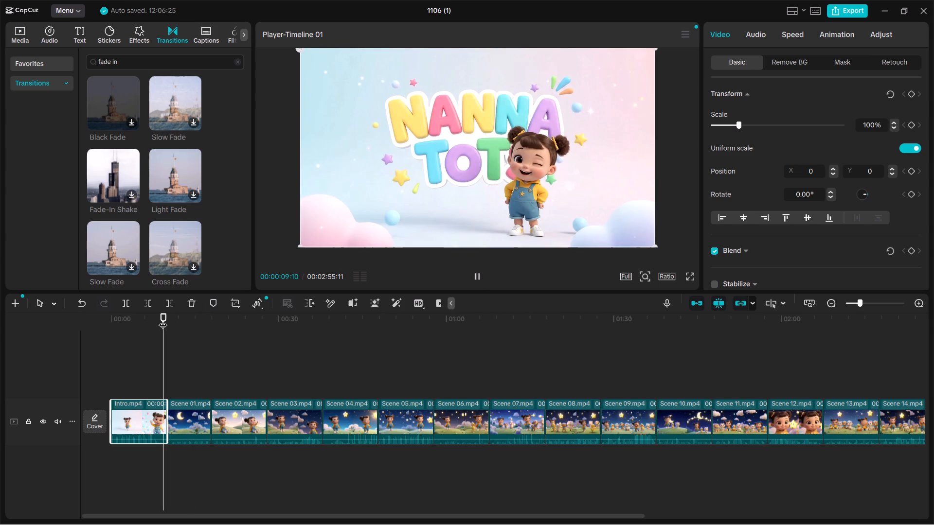
pyautogui.click(477, 278)
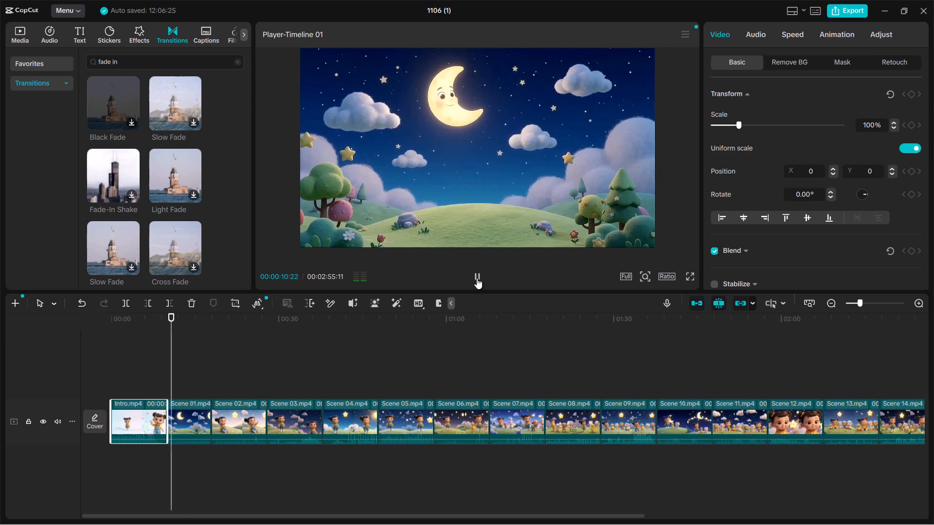
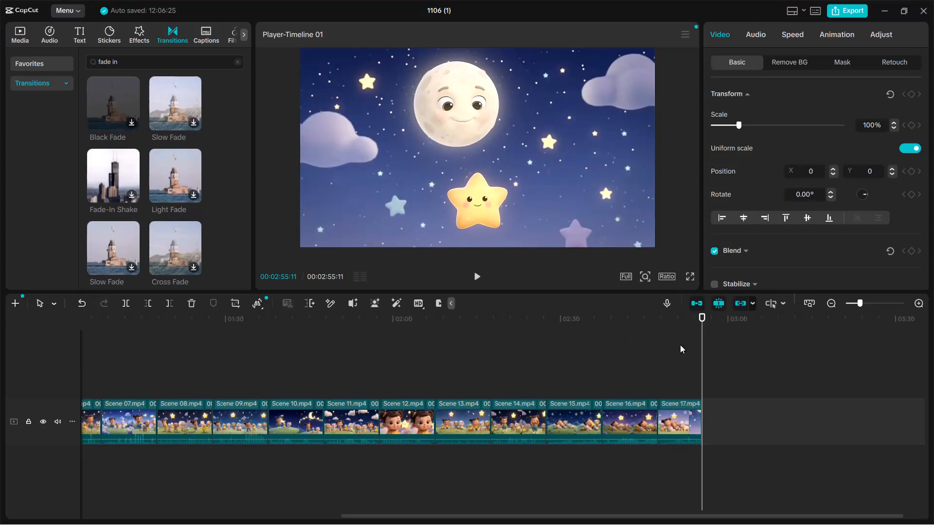
# Return the playhead to the start of the timeline and clear the "fade in" transition search.
pyautogui.moveTo(703, 316); pyautogui.dragTo(10, 341)
pyautogui.click(10, 341)
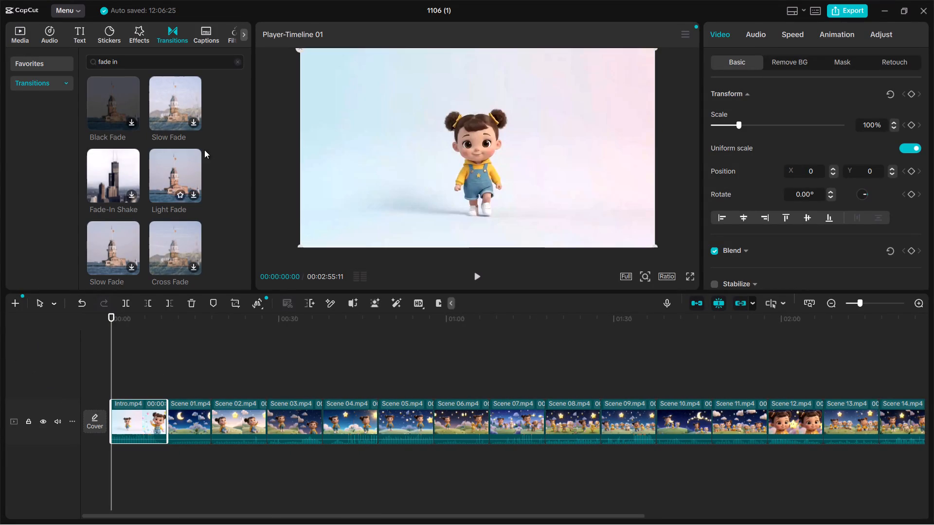
pyautogui.click(237, 63)
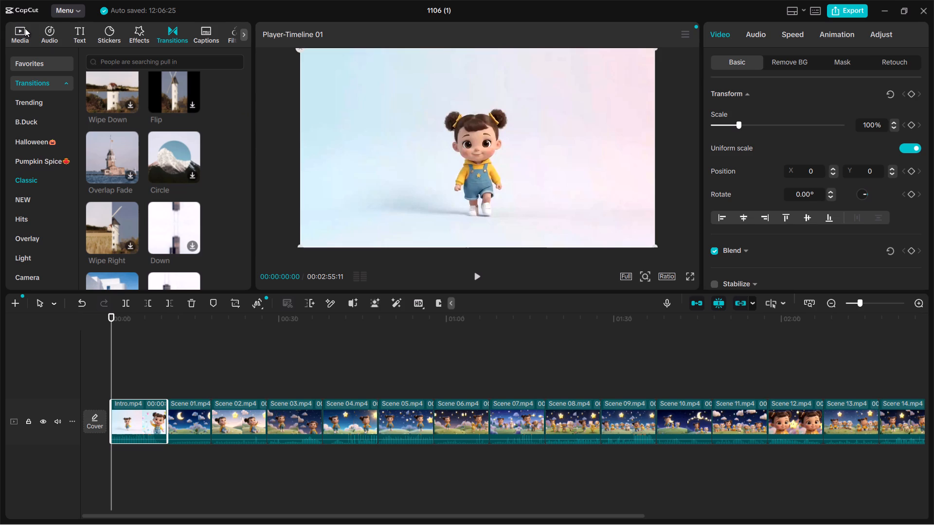
# Import the audio file "My Sweet Little Shining Star" from the Lyrics-Rhymes folder inside YT Channel on drive D.
pyautogui.click(51, 31)
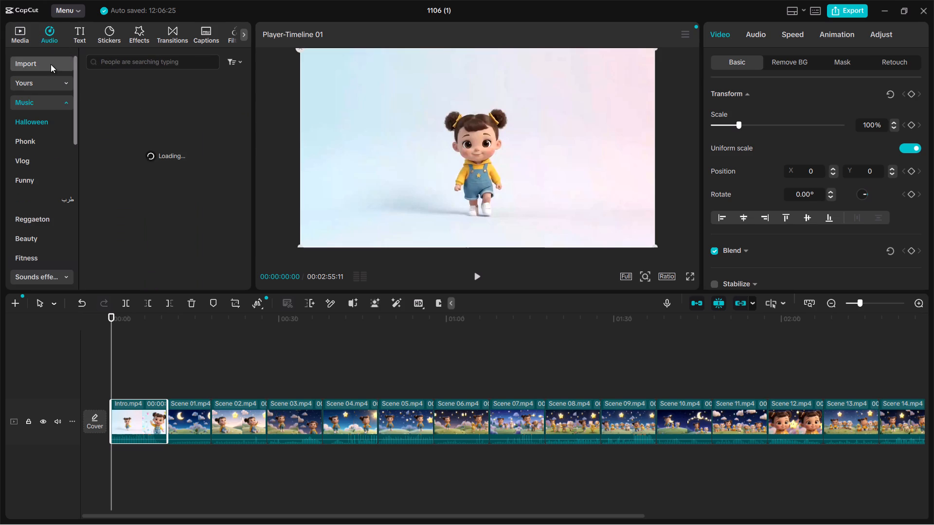
pyautogui.click(51, 64)
pyautogui.click(214, 87)
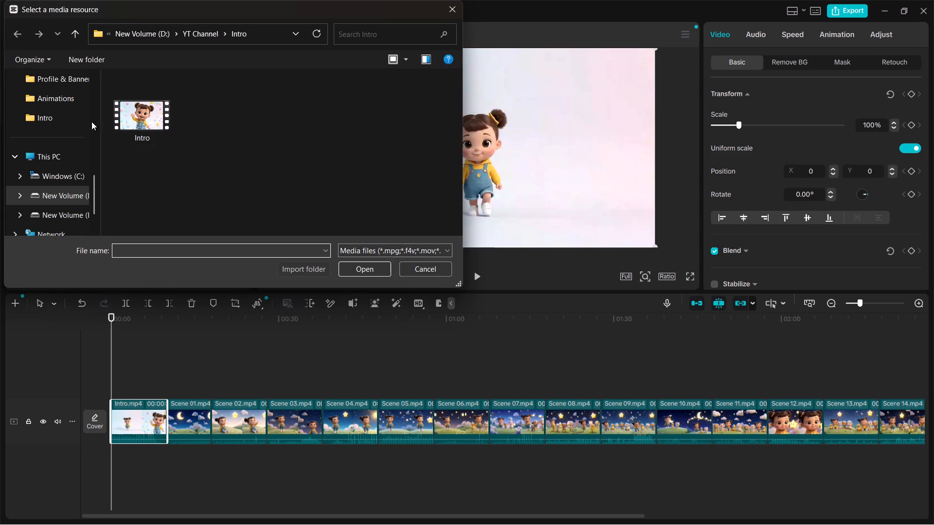
pyautogui.scroll(-1, 63, 143)
pyautogui.doubleClick(73, 157)
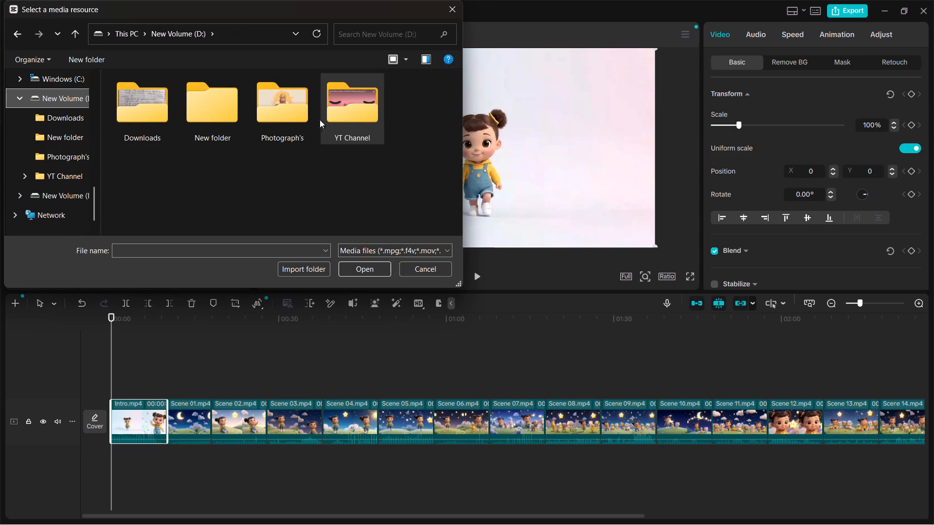
pyautogui.click(341, 110)
pyautogui.doubleClick(342, 110)
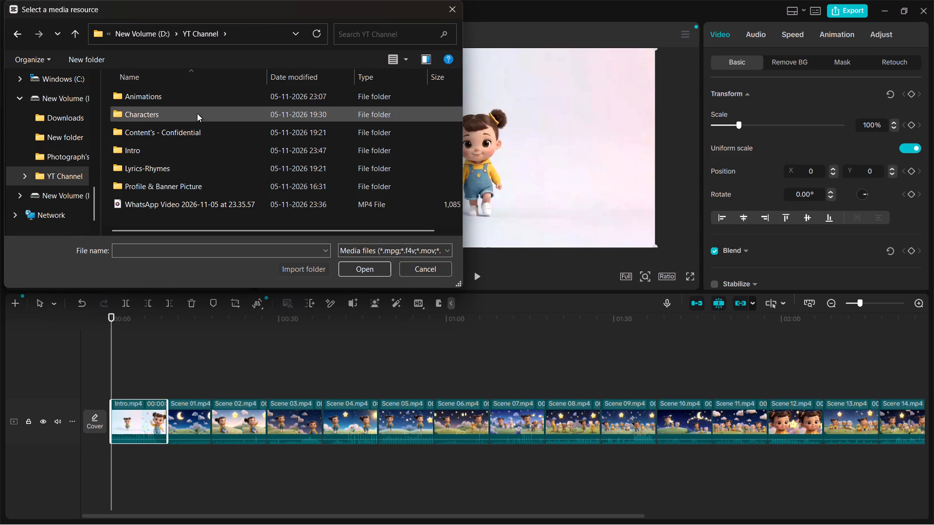
pyautogui.click(188, 173)
pyautogui.doubleClick(188, 173)
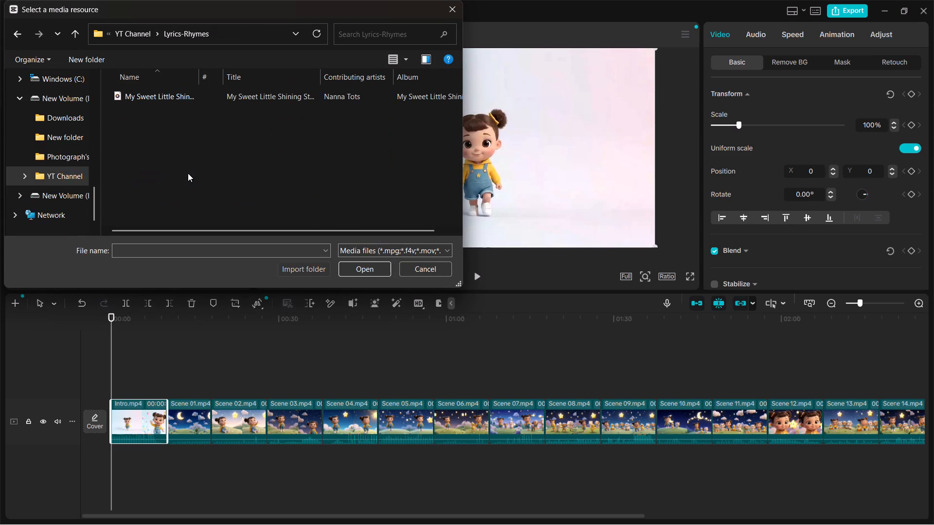
pyautogui.click(181, 97)
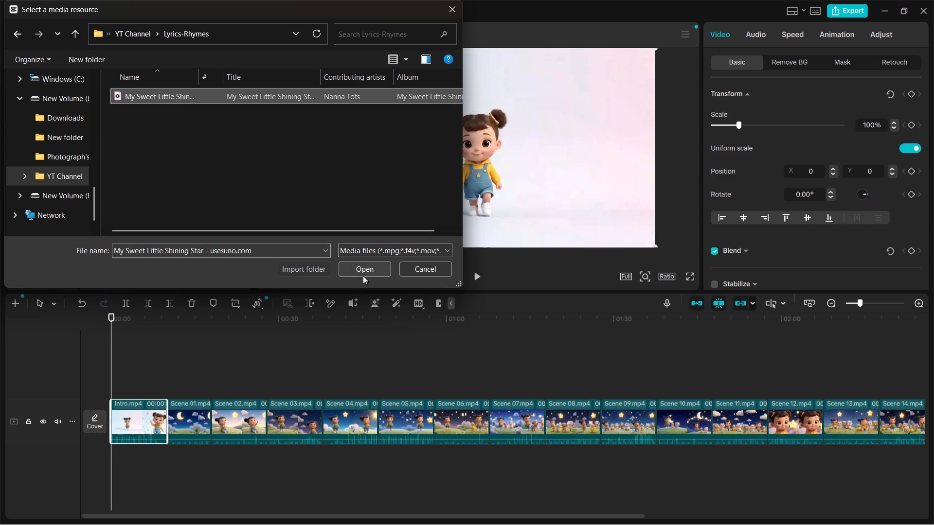
pyautogui.click(363, 269)
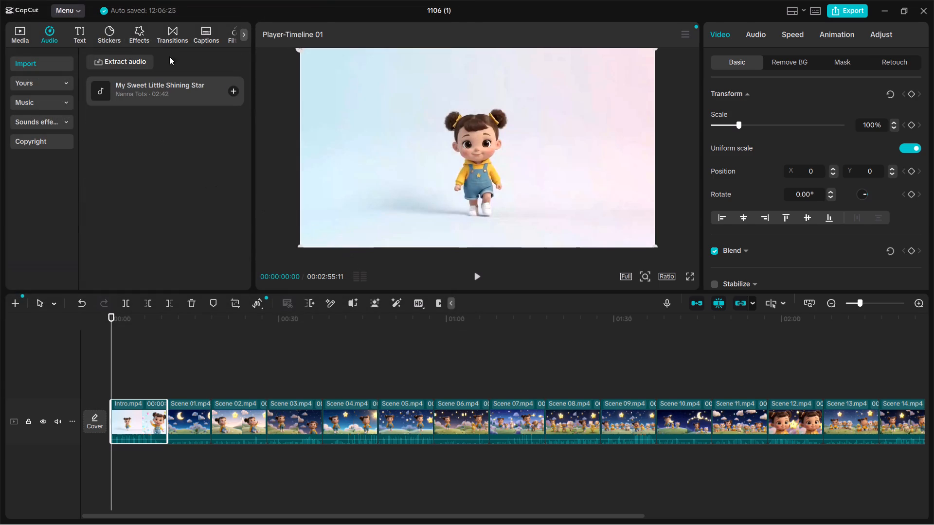
# Add the song "My Sweet Little Shining Star" to the timeline, starting where the intro ends and Scene 01 begins.
pyautogui.click(233, 91)
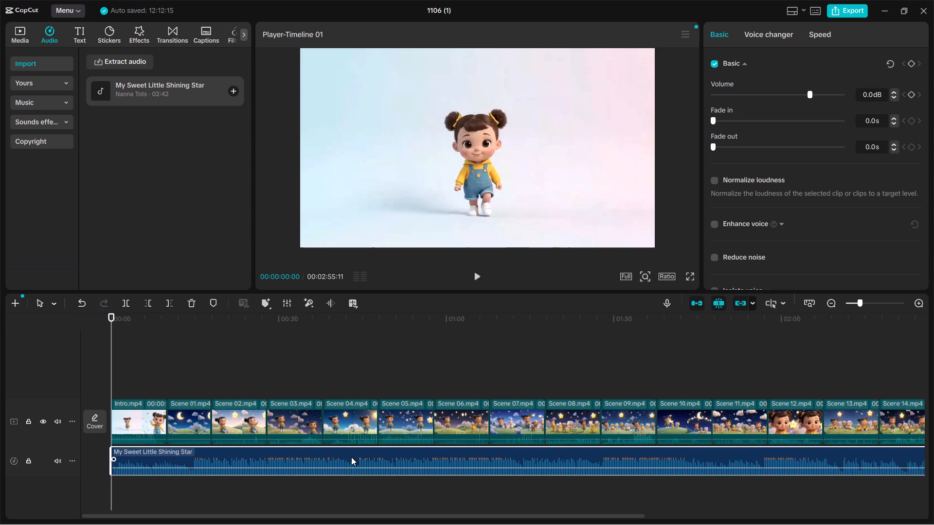
pyautogui.moveTo(351, 457); pyautogui.dragTo(400, 460)
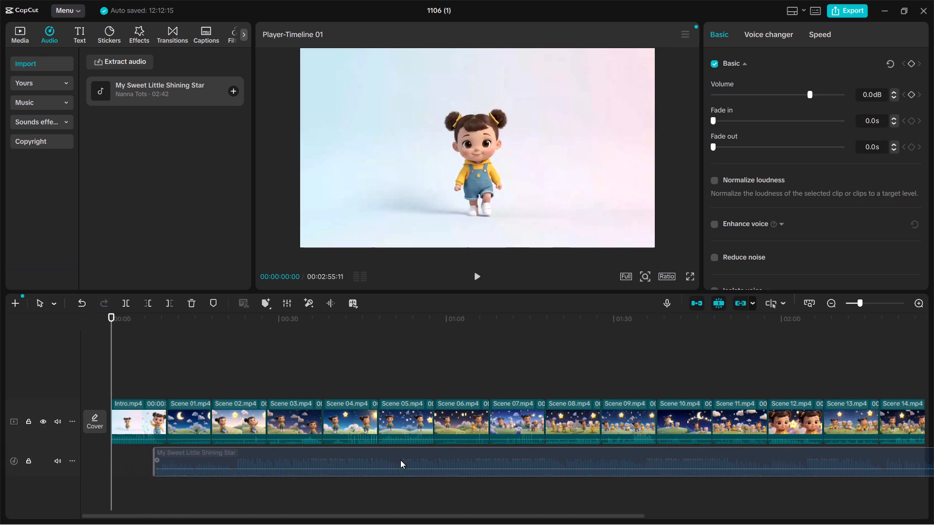
pyautogui.moveTo(400, 460); pyautogui.dragTo(410, 460)
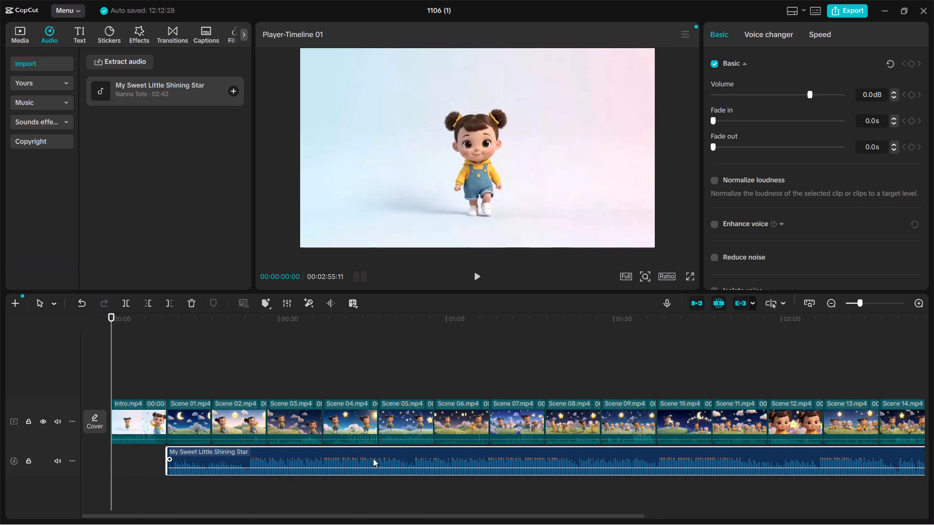
# Play the video from the start to check the intro and the song's entry at Scene 01.
pyautogui.click(477, 277)
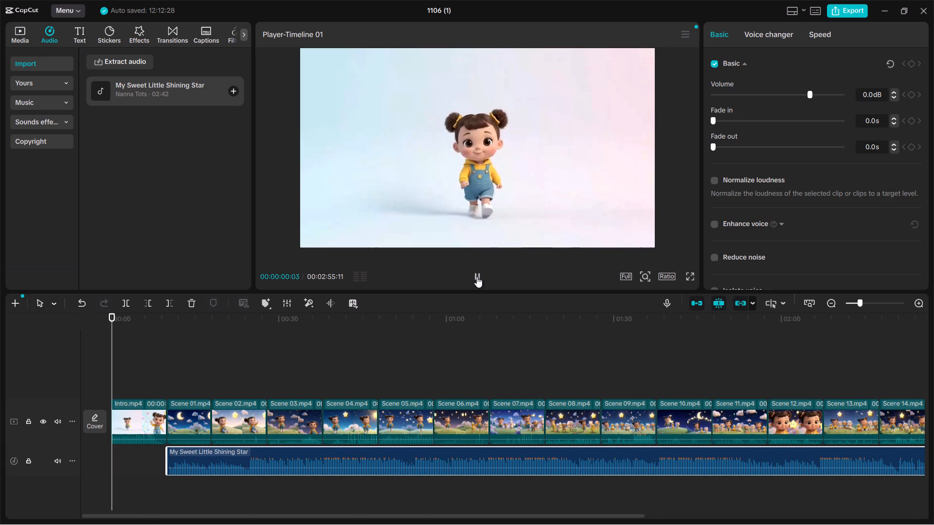
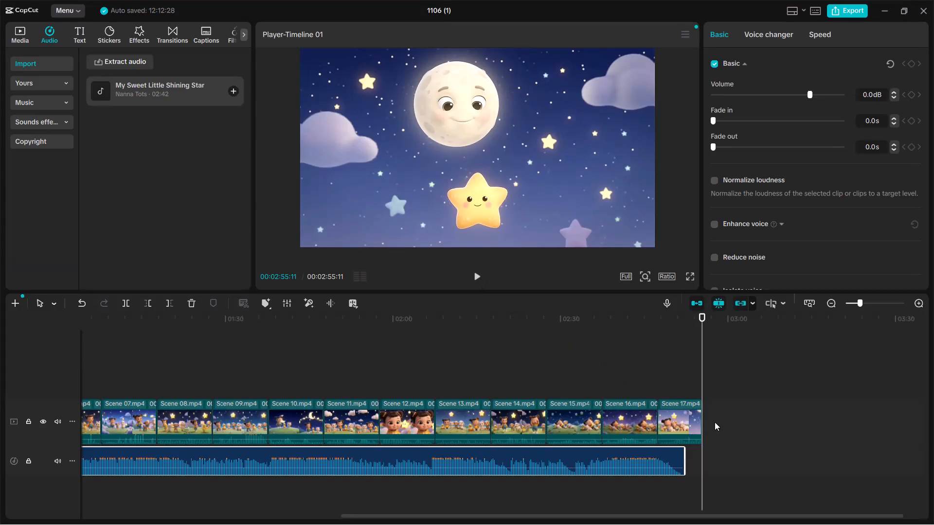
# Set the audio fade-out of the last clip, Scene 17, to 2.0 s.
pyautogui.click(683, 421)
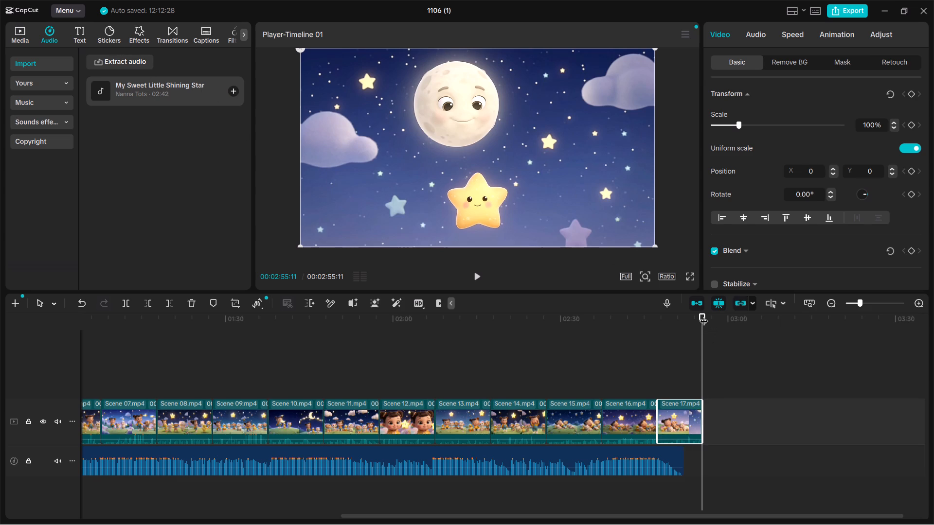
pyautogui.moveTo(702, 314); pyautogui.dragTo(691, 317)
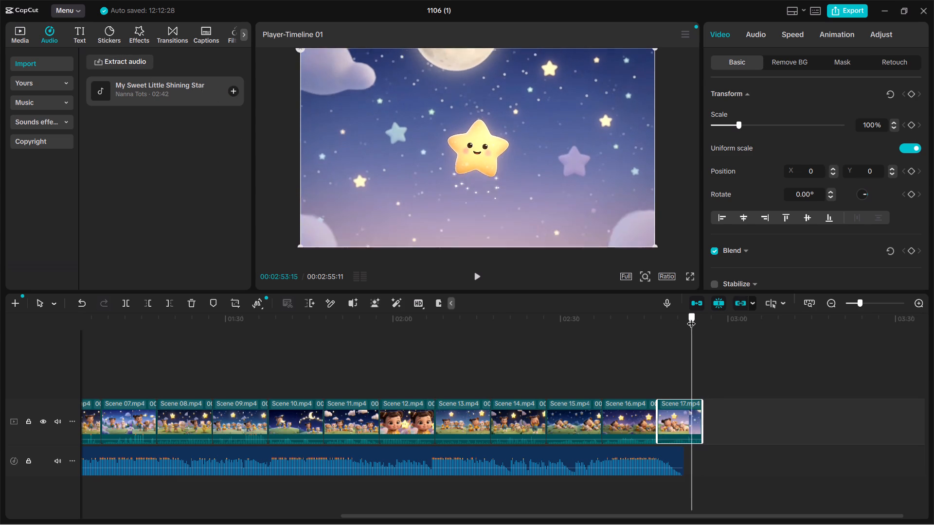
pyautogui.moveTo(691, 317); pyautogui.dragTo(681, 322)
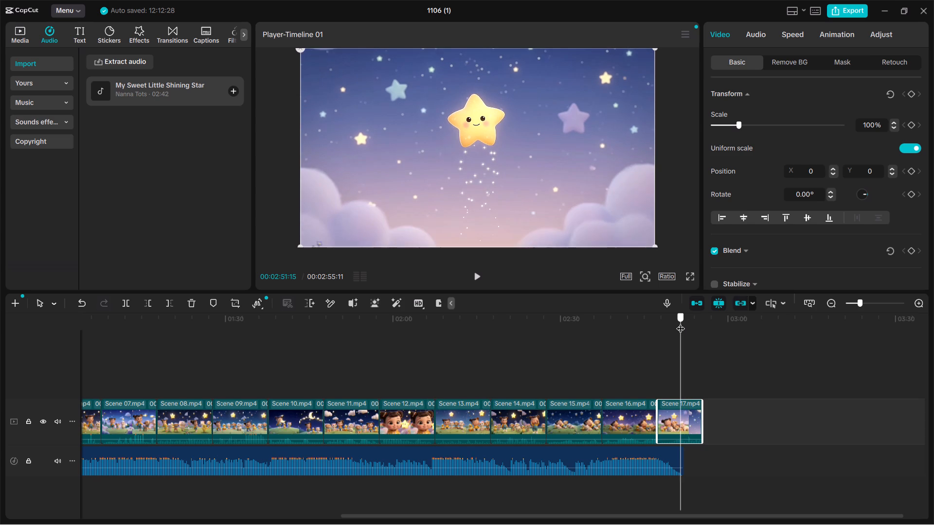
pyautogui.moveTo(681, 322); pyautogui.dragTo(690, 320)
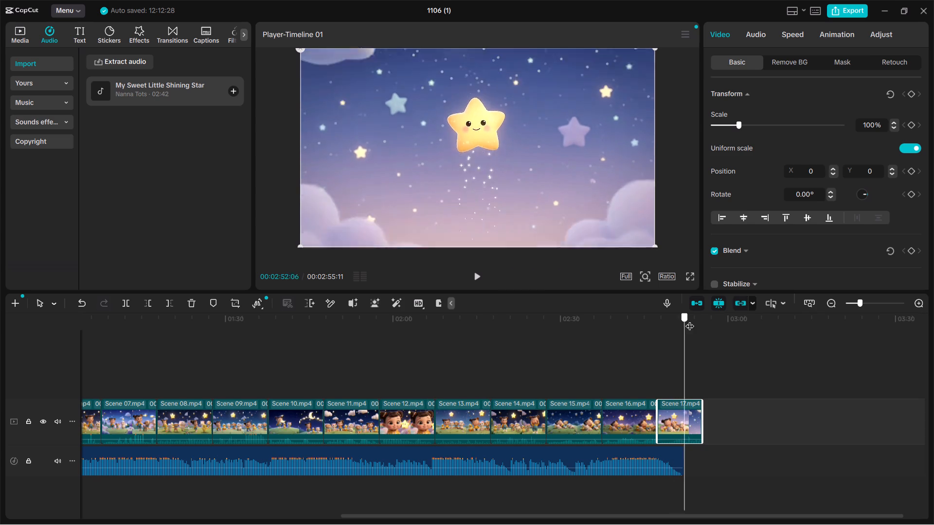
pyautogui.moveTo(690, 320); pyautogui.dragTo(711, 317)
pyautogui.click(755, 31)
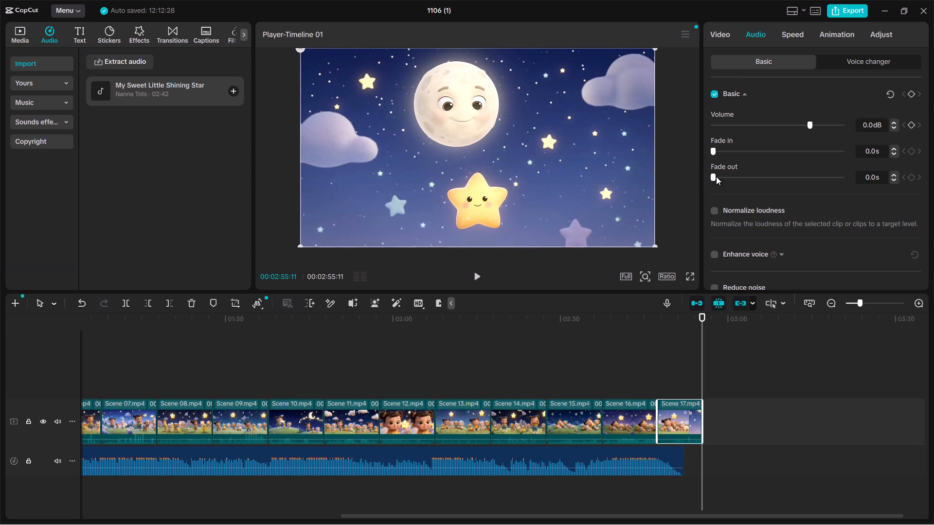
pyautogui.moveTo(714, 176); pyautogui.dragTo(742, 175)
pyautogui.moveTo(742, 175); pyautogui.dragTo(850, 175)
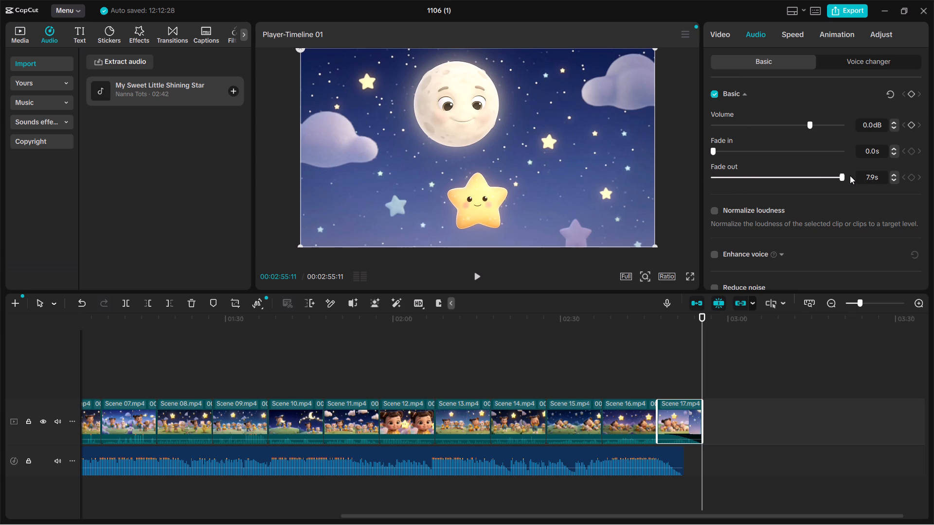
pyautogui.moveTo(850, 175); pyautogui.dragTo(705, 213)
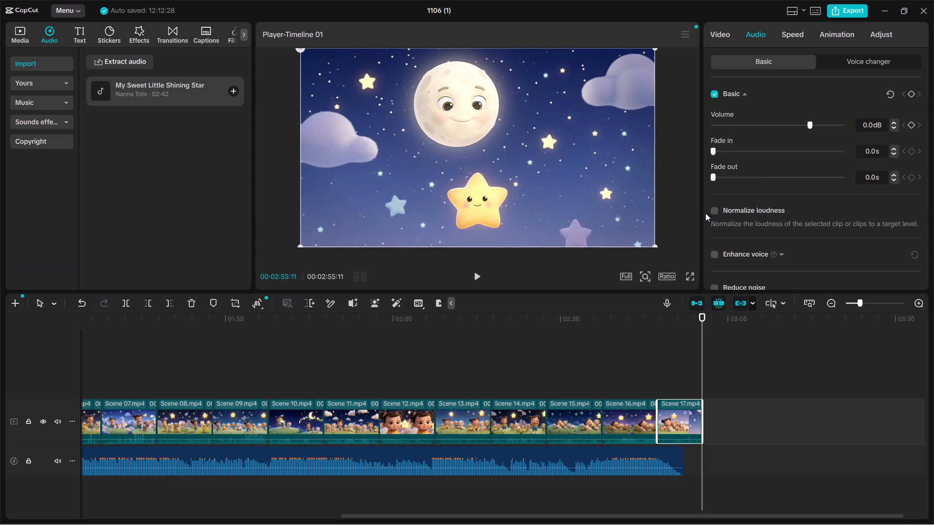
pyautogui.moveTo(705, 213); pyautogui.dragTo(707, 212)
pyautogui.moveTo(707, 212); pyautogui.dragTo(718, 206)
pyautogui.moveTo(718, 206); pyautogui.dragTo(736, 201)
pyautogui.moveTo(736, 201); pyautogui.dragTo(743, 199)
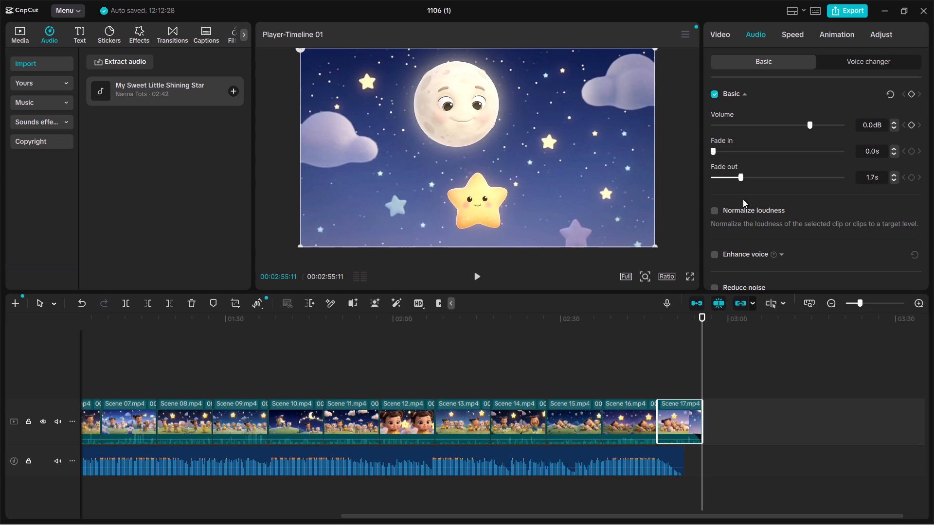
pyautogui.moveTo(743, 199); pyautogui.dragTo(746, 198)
# Play the last few seconds of Scene 17 to check its audio fade-out.
pyautogui.moveTo(703, 313); pyautogui.dragTo(700, 314)
pyautogui.moveTo(700, 314); pyautogui.dragTo(690, 318)
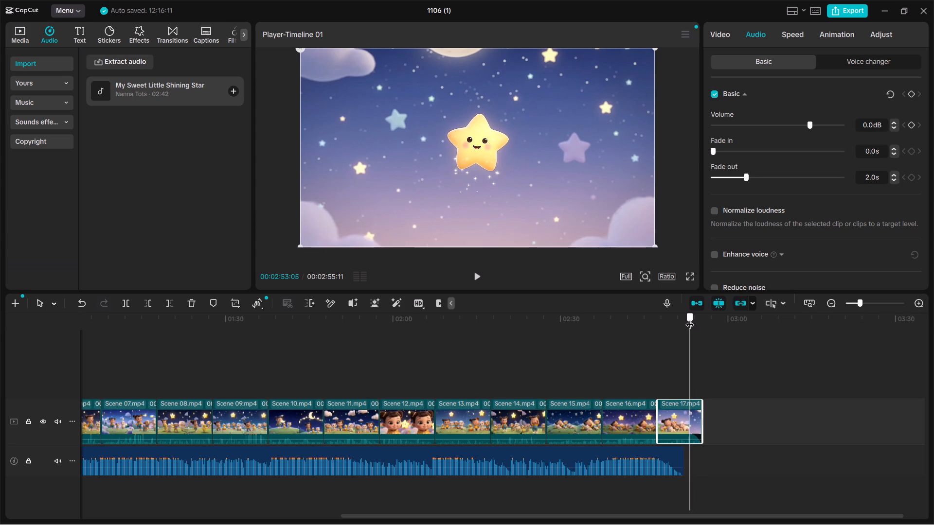
pyautogui.moveTo(690, 318); pyautogui.dragTo(685, 320)
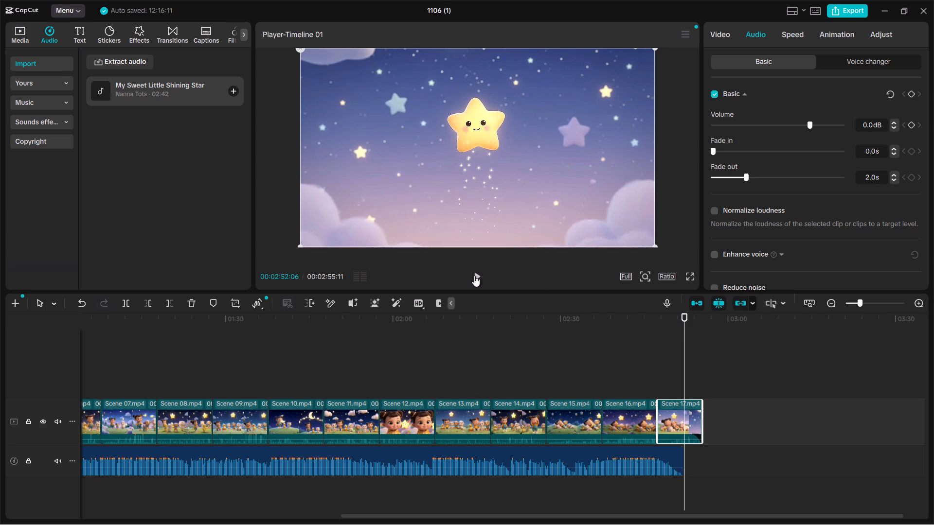
pyautogui.click(474, 276)
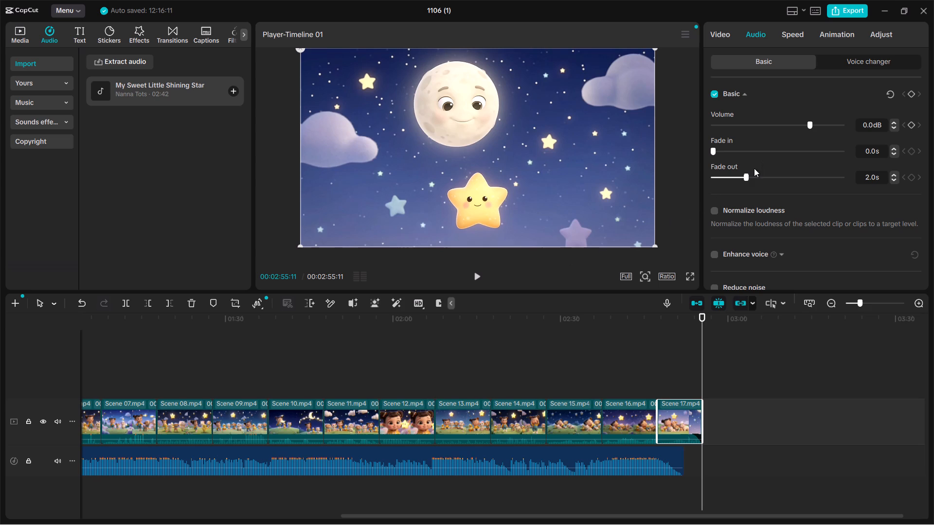
# Set the audio fade-out of Scene 17 to 3.0 s.
pyautogui.moveTo(744, 178); pyautogui.dragTo(750, 178)
pyautogui.moveTo(750, 178); pyautogui.dragTo(756, 178)
pyautogui.moveTo(756, 178); pyautogui.dragTo(760, 178)
# Play the ending of Scene 17 again from about 00:02:50 to check the longer audio fade-out.
pyautogui.moveTo(704, 314); pyautogui.dragTo(703, 315)
pyautogui.moveTo(703, 315); pyautogui.dragTo(672, 317)
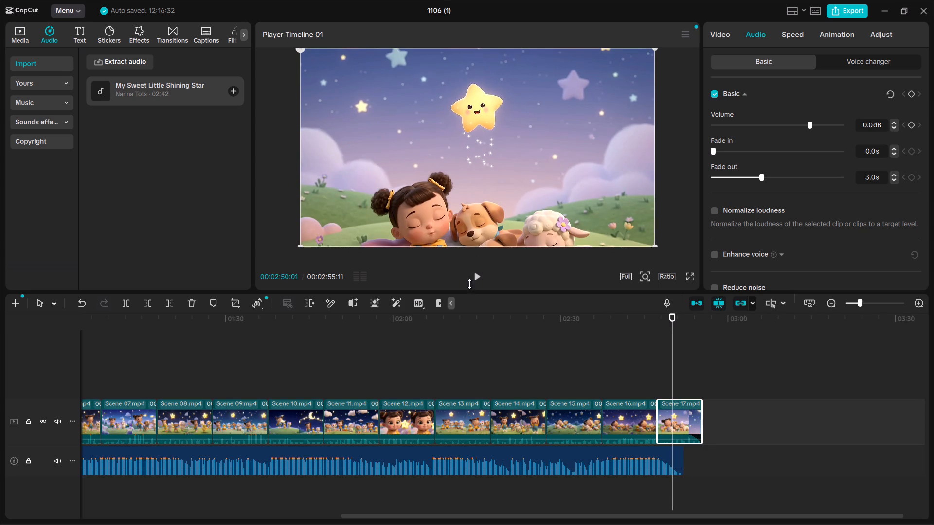
pyautogui.click(476, 276)
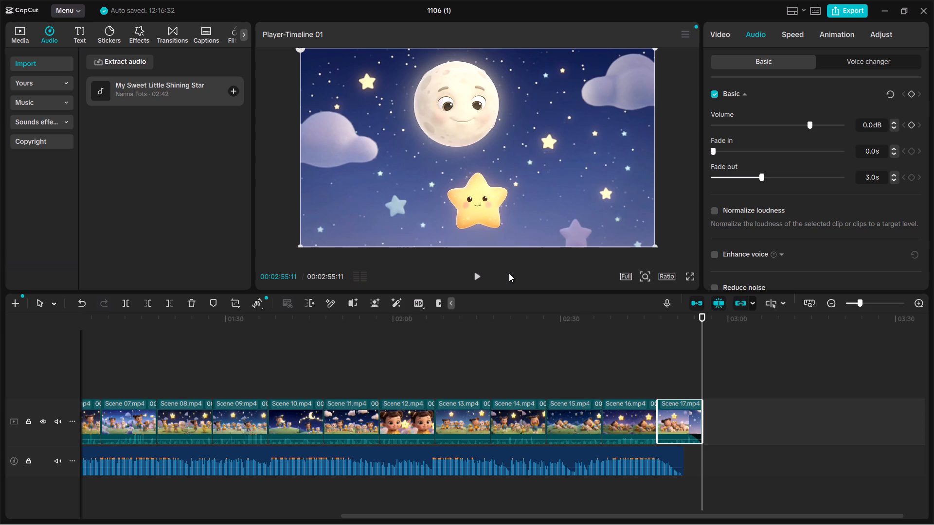
# Apply the Fade Out exit animation to the Scene 17 clip.
pyautogui.click(794, 34)
pyautogui.click(841, 32)
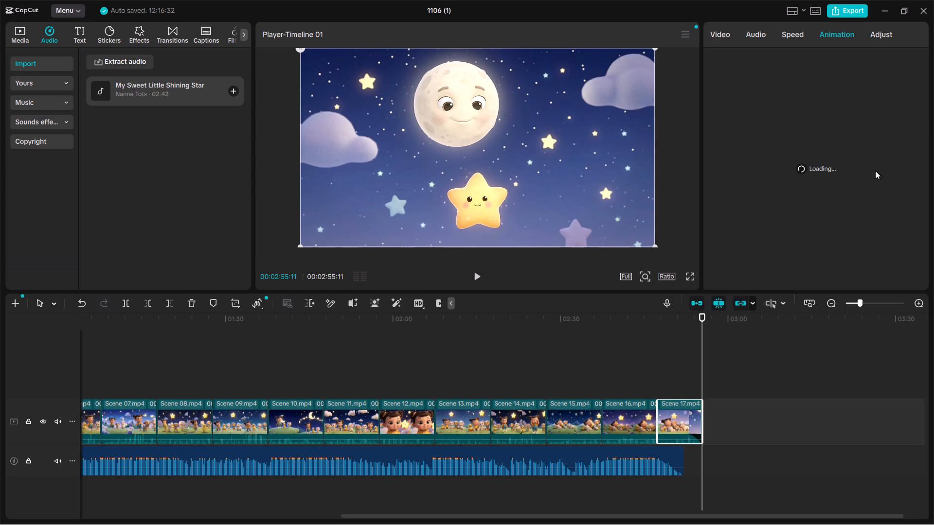
pyautogui.scroll(1, 875, 171)
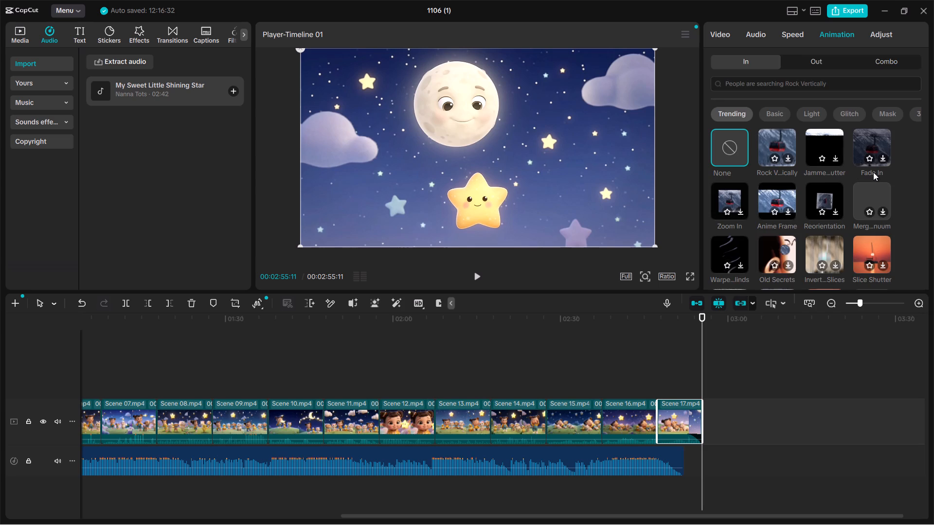
pyautogui.click(806, 81)
pyautogui.click(815, 57)
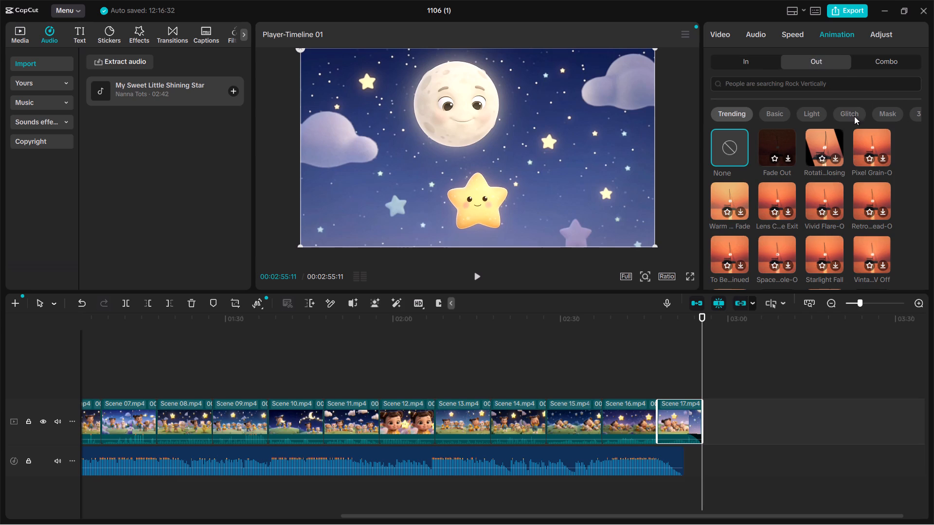
pyautogui.click(787, 143)
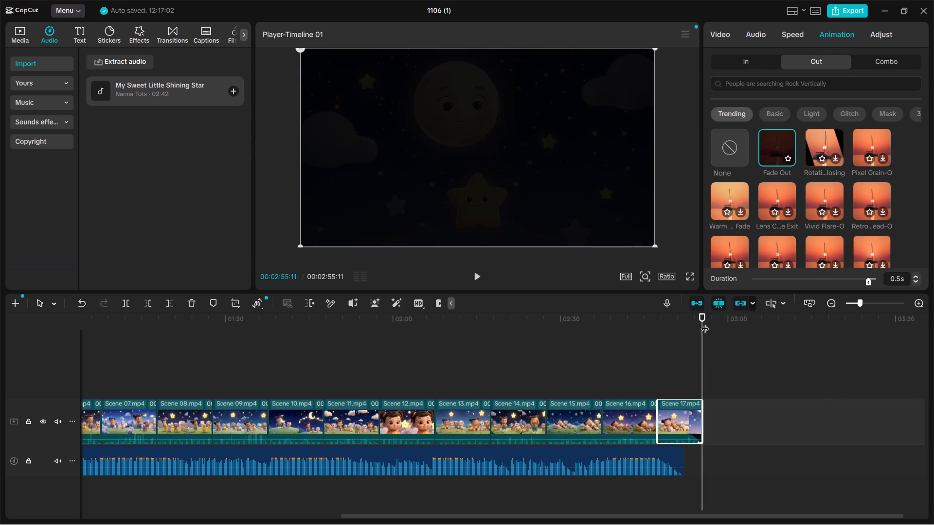
# Play the ending of Scene 17 to check the Fade Out animation.
pyautogui.moveTo(702, 316); pyautogui.dragTo(690, 320)
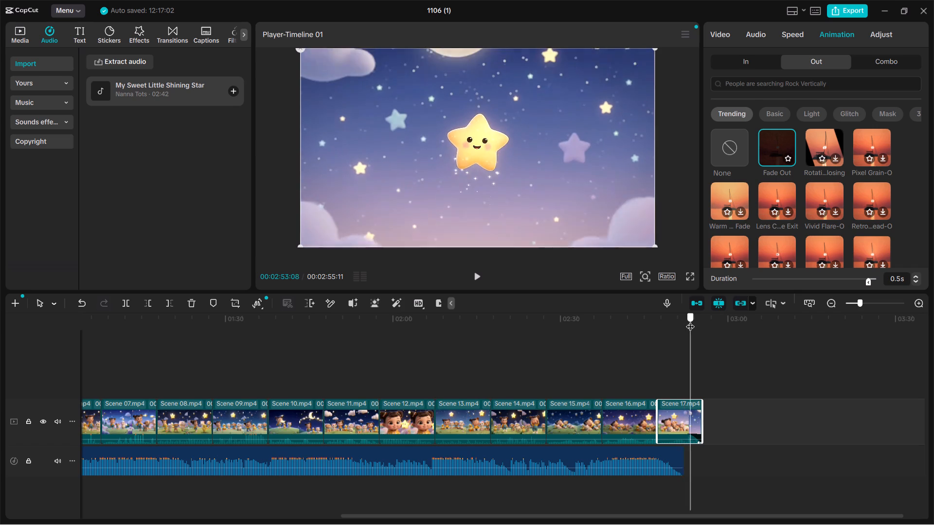
pyautogui.moveTo(690, 320); pyautogui.dragTo(680, 325)
pyautogui.click(476, 282)
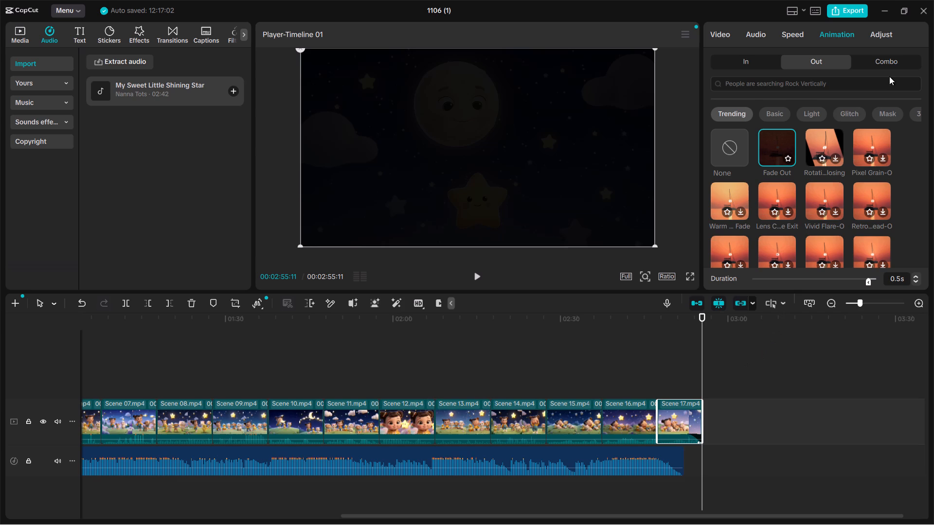
# Deselect the Scene 17 clip and return the playhead to the start of the timeline.
pyautogui.click(643, 338)
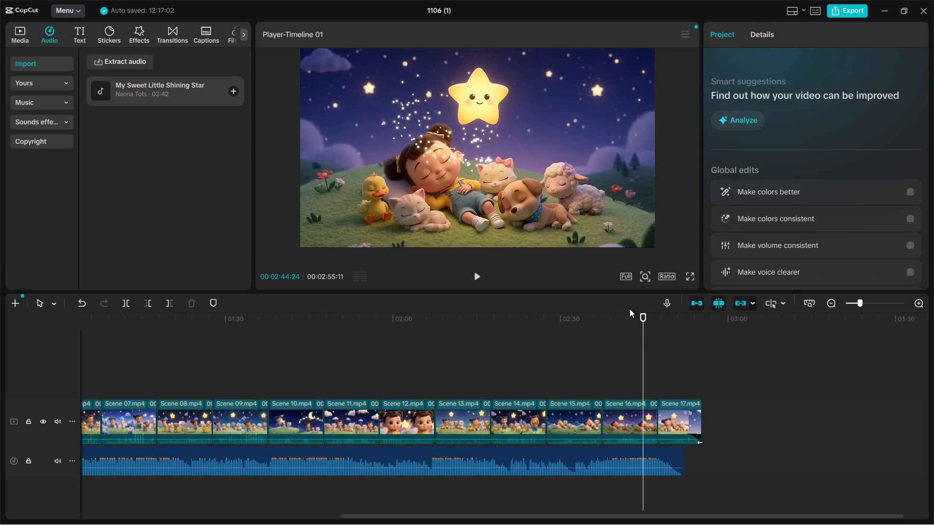
pyautogui.moveTo(643, 315); pyautogui.dragTo(16, 310)
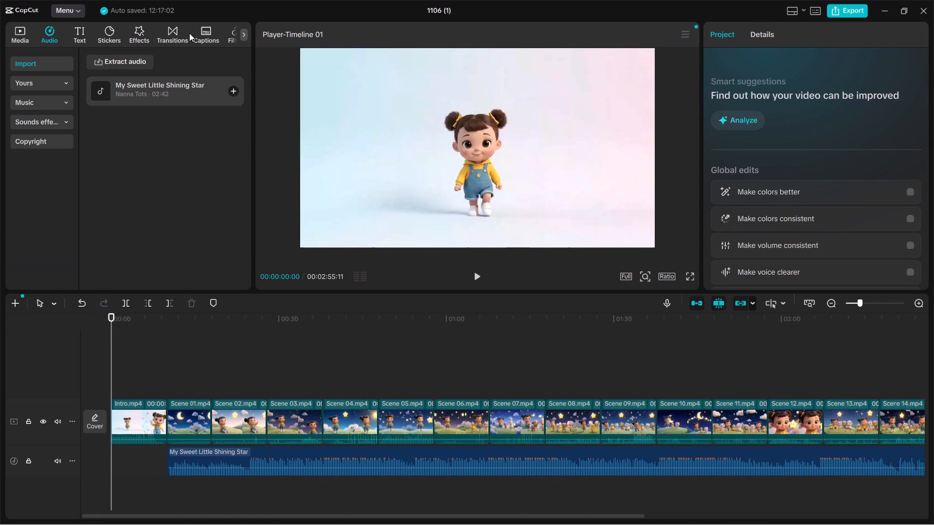
# Generate auto captions for the video with English as the spoken language and filler-word identification off.
pyautogui.click(195, 33)
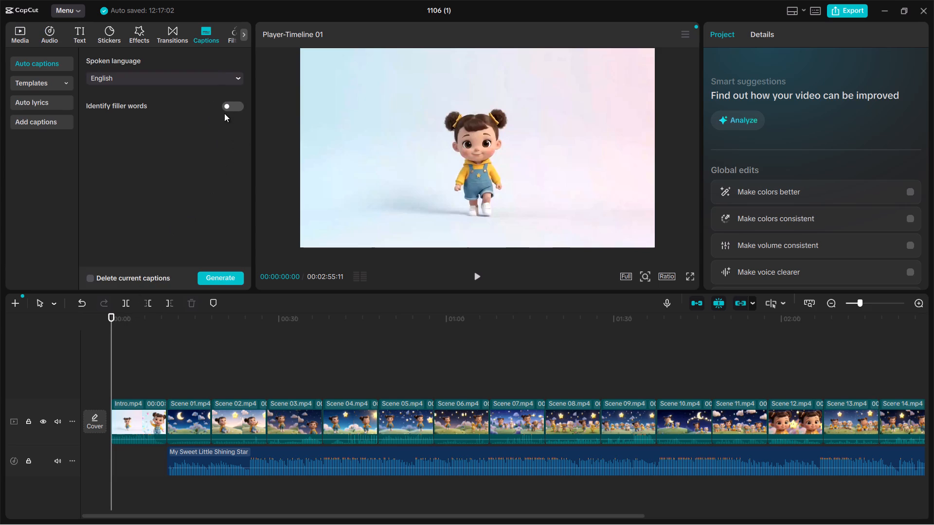
pyautogui.click(228, 107)
pyautogui.click(232, 104)
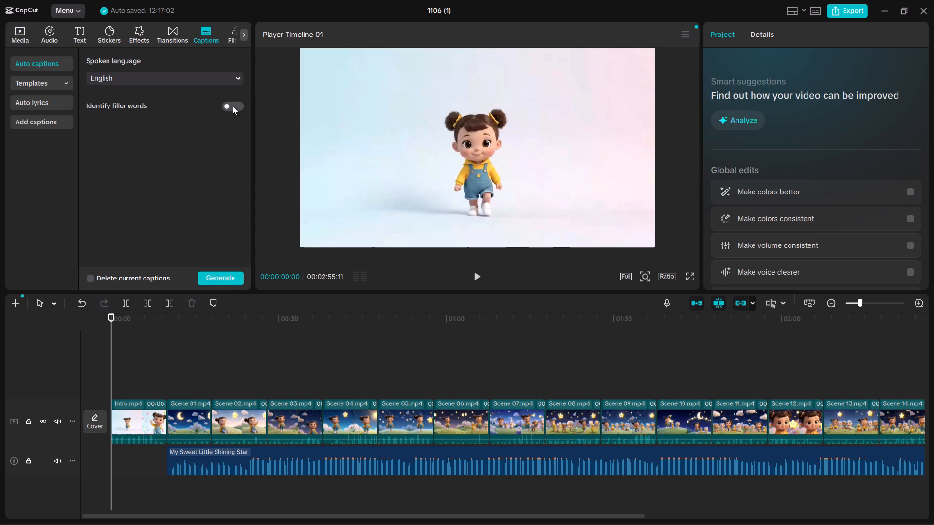
pyautogui.click(238, 76)
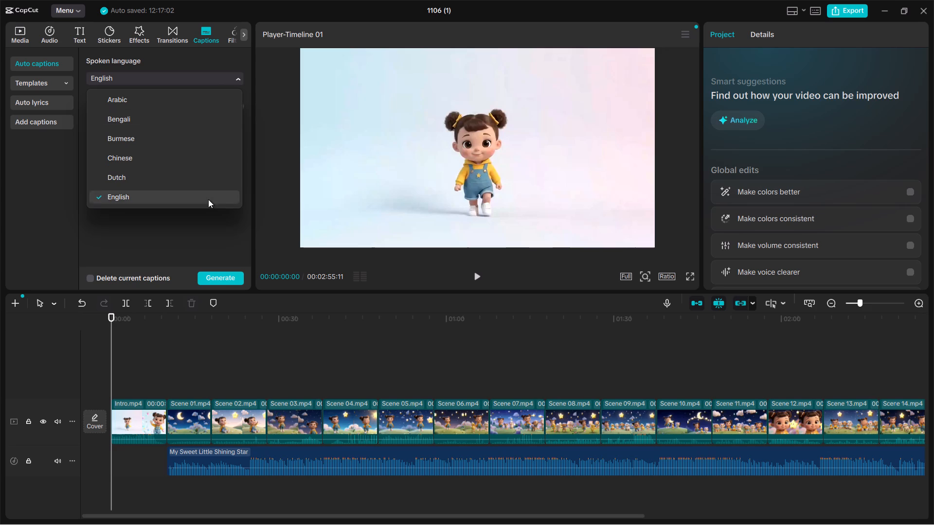
pyautogui.scroll(-12, 204, 196)
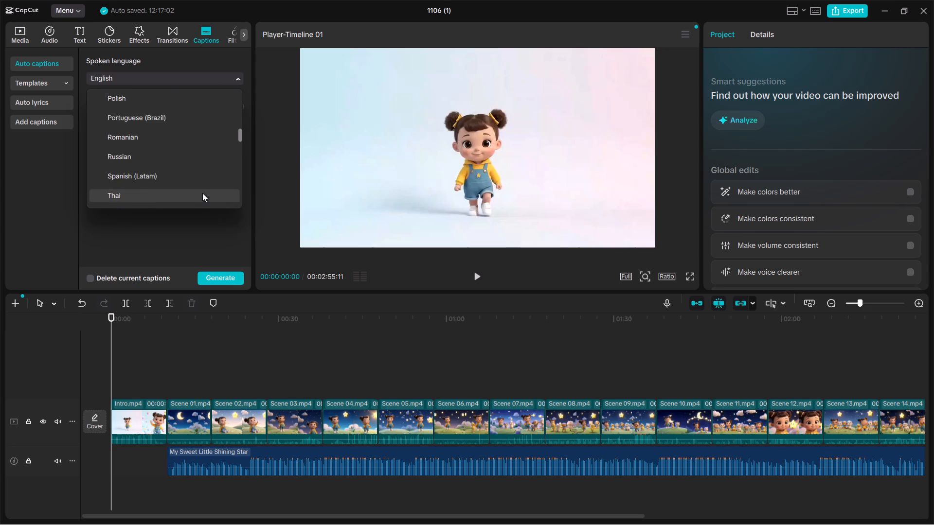
pyautogui.scroll(-5, 202, 193)
pyautogui.scroll(8, 202, 193)
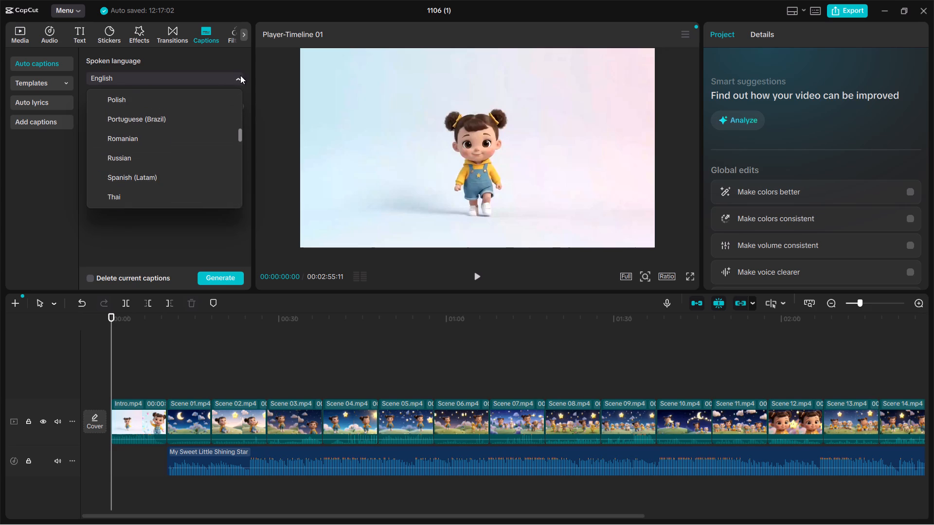
pyautogui.click(237, 81)
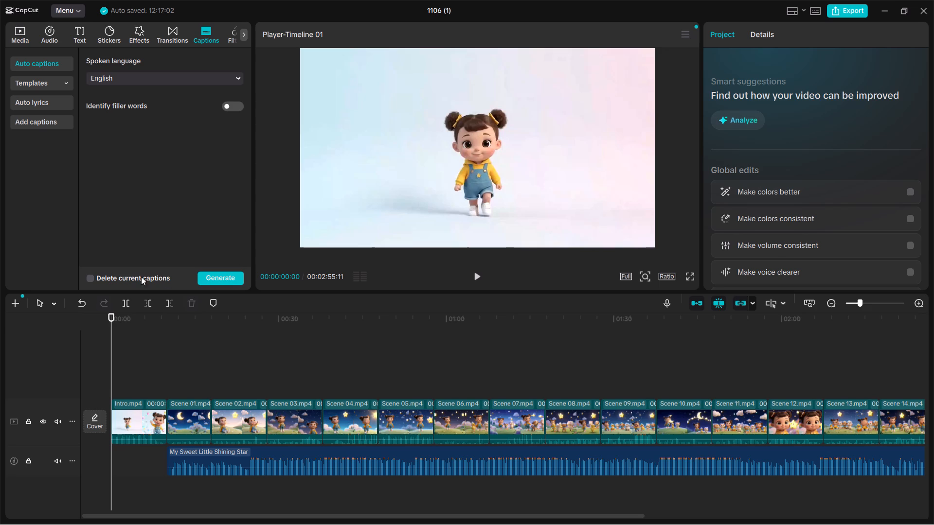
pyautogui.click(234, 279)
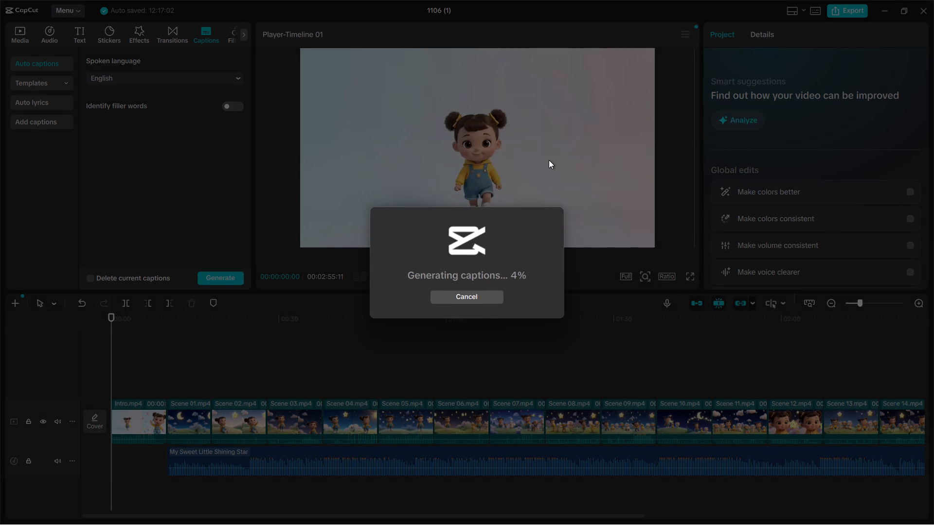
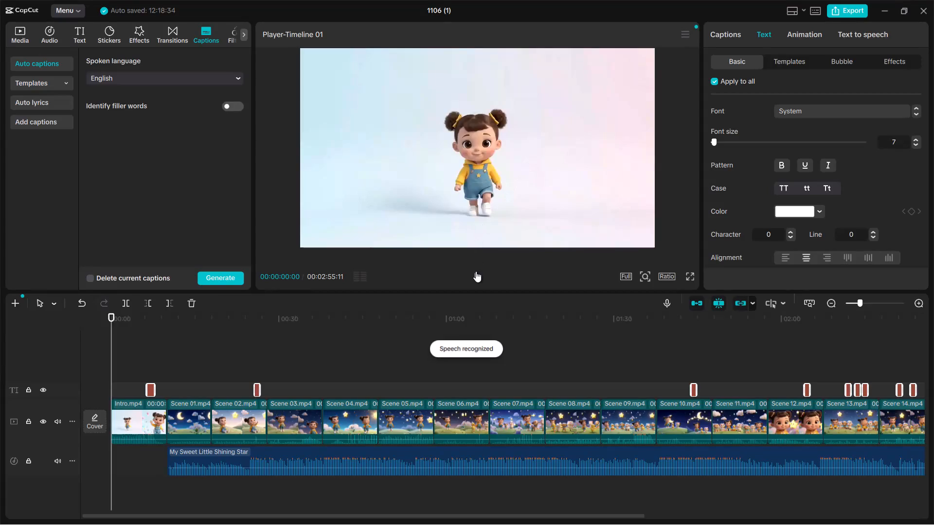
# Play the intro from the start of the timeline to check the generated captions.
pyautogui.click(477, 271)
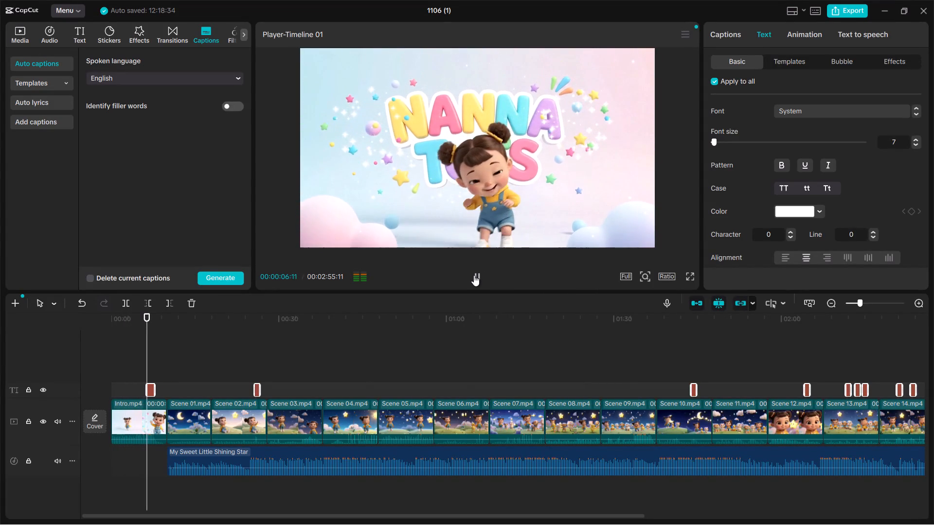
pyautogui.click(474, 275)
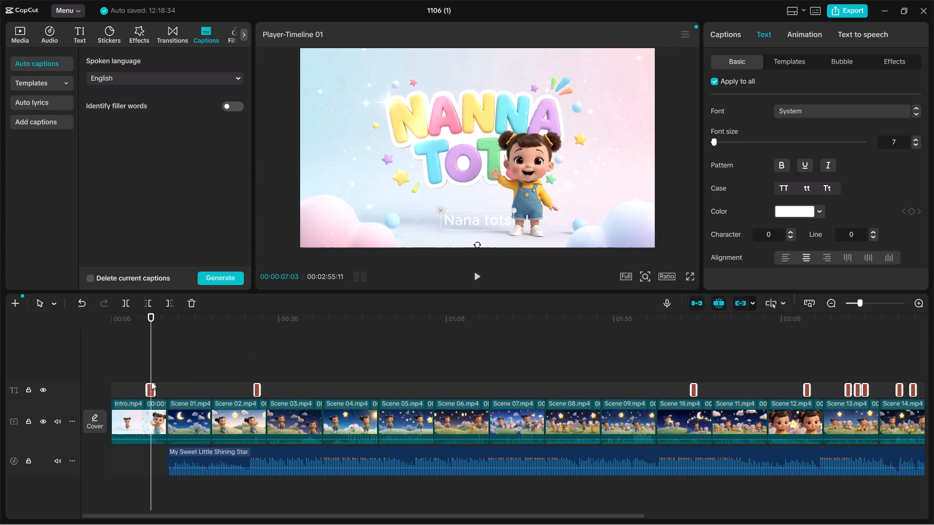
# Delete all the auto-generated captions from the timeline.
pyautogui.click(151, 387)
pyautogui.rightClick(150, 390)
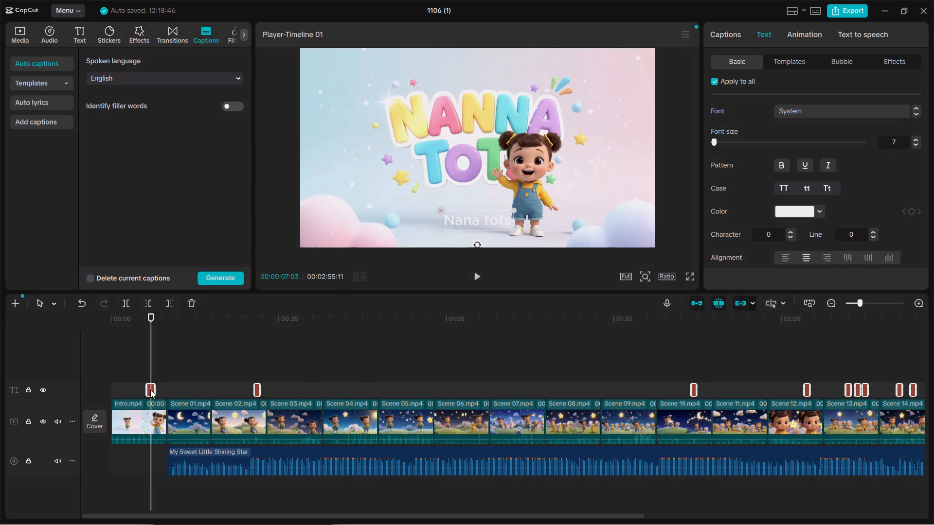
pyautogui.click(185, 357)
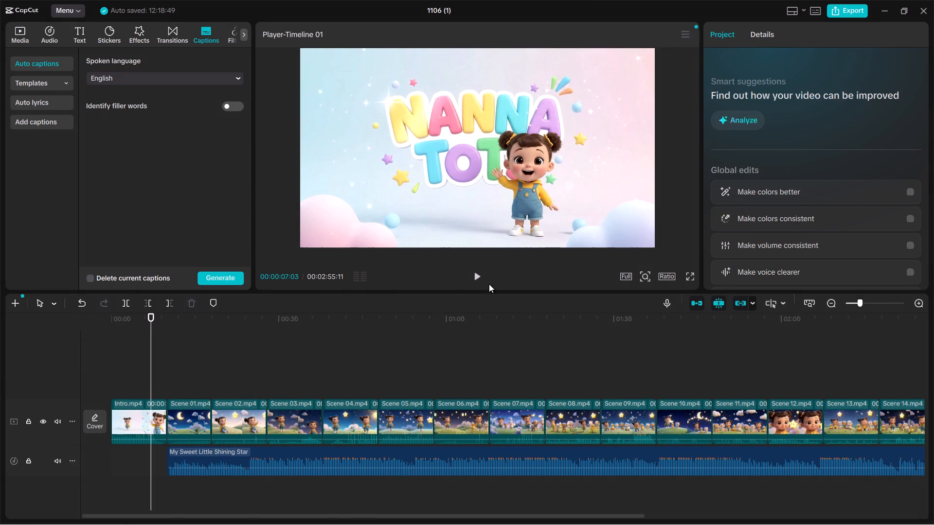
# Play the video from the end of the intro into Scene 03 to review it without captions.
pyautogui.click(479, 276)
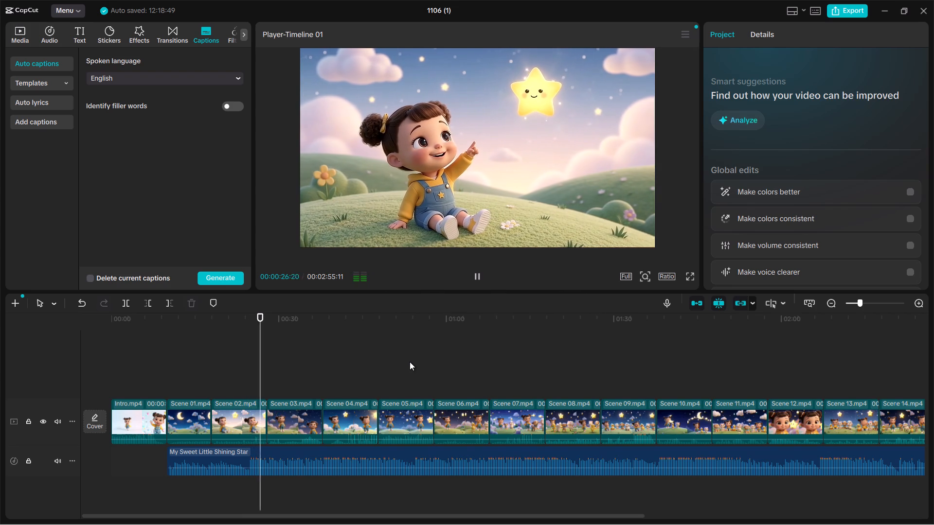
pyautogui.click(479, 275)
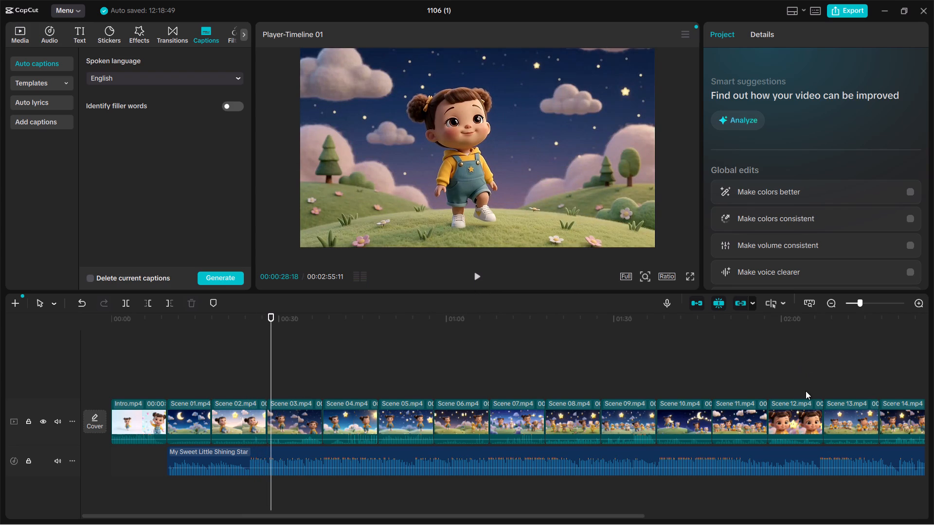
# Open the export settings and name the exported video Content 01.
pyautogui.click(837, 9)
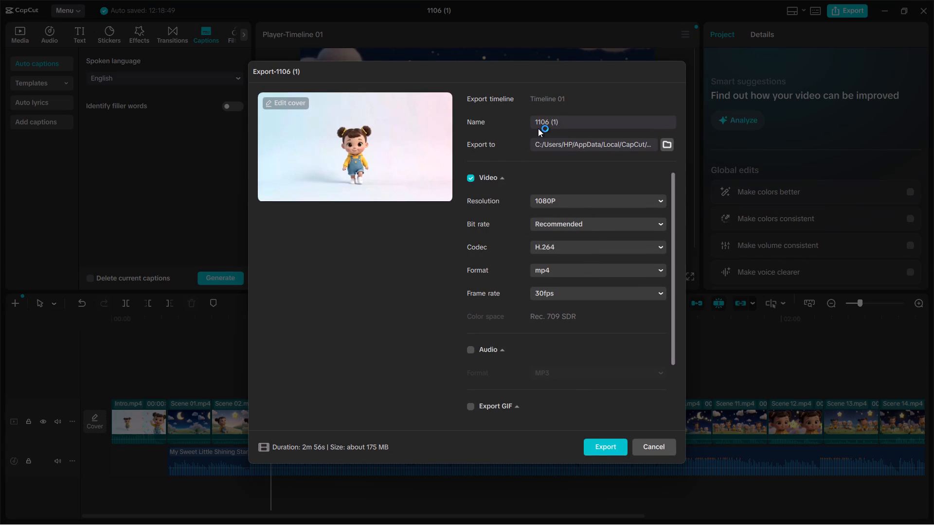
pyautogui.click(562, 122)
pyautogui.press('BackSpace')
pyautogui.press('BackSpace')
pyautogui.press('BackSpace')
pyautogui.press('BackSpace')
pyautogui.press('BackSpace')
pyautogui.press('BackSpace')
pyautogui.press('BackSpace')
pyautogui.press('BackSpace')
pyautogui.press('BackSpace')
pyautogui.press('BackSpace')
pyautogui.press('BackSpace')
pyautogui.press('BackSpace')
pyautogui.press('BackSpace')
pyautogui.press('BackSpace')
pyautogui.write('Content')
pyautogui.press('space')
pyautogui.write('01')
# Browse for the export location and create a folder named Content's inside YT Channel > Content's - Confidential on drive D.
pyautogui.click(664, 144)
pyautogui.scroll(-5, 313, 226)
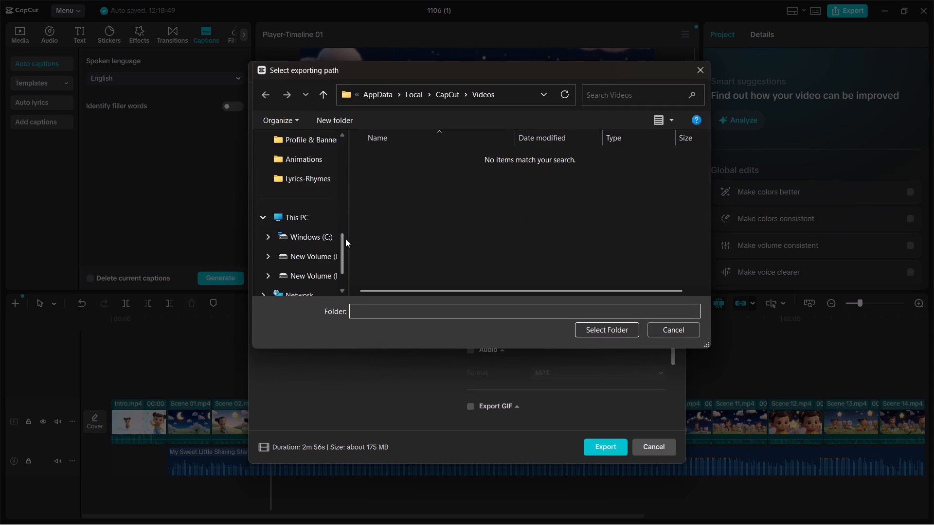
pyautogui.scroll(-4, 344, 241)
pyautogui.doubleClick(329, 219)
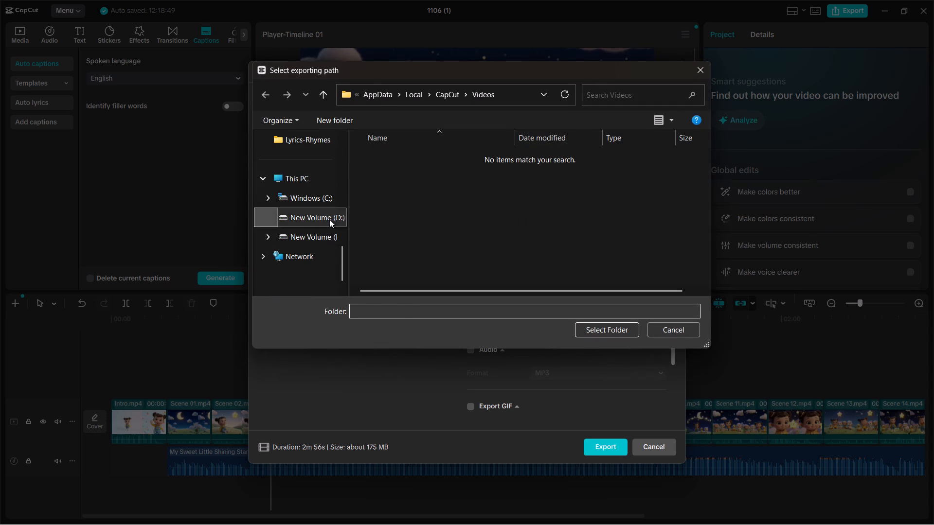
pyautogui.doubleClick(593, 172)
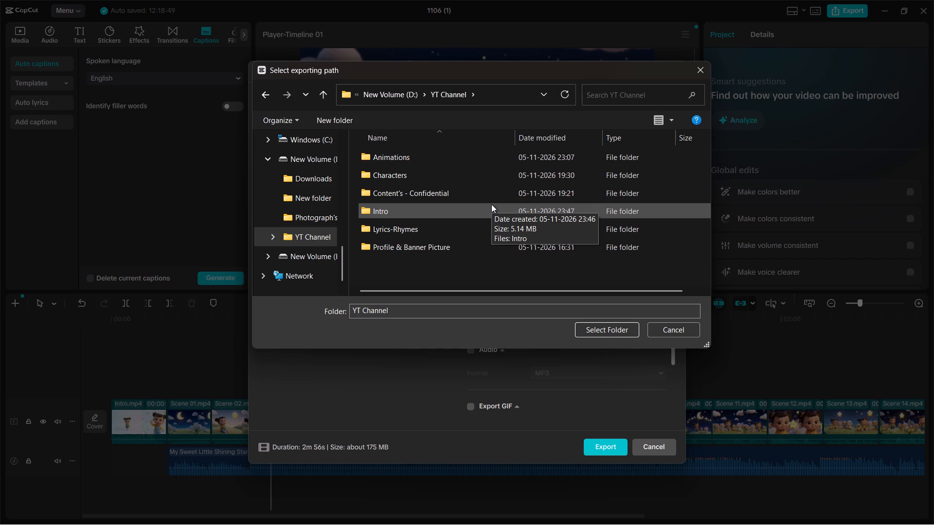
pyautogui.scroll(-4, 491, 204)
pyautogui.scroll(5, 491, 204)
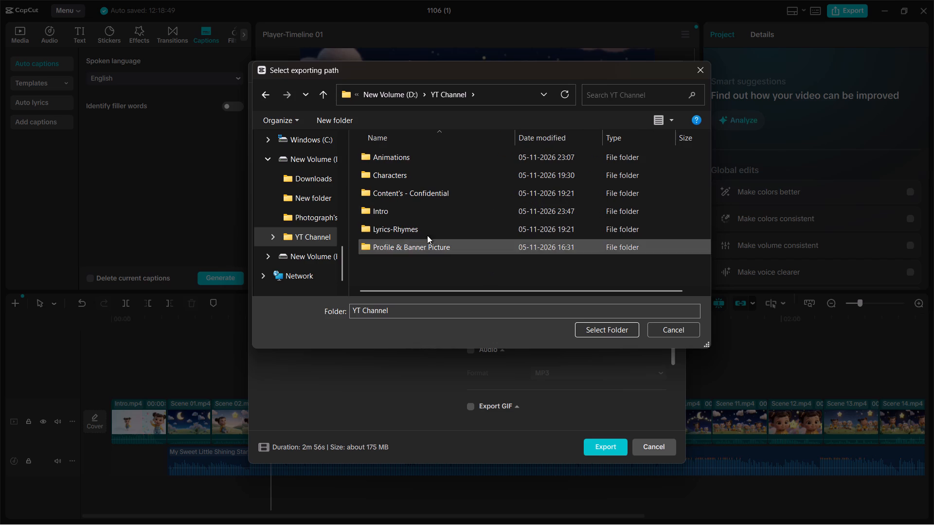
pyautogui.doubleClick(440, 193)
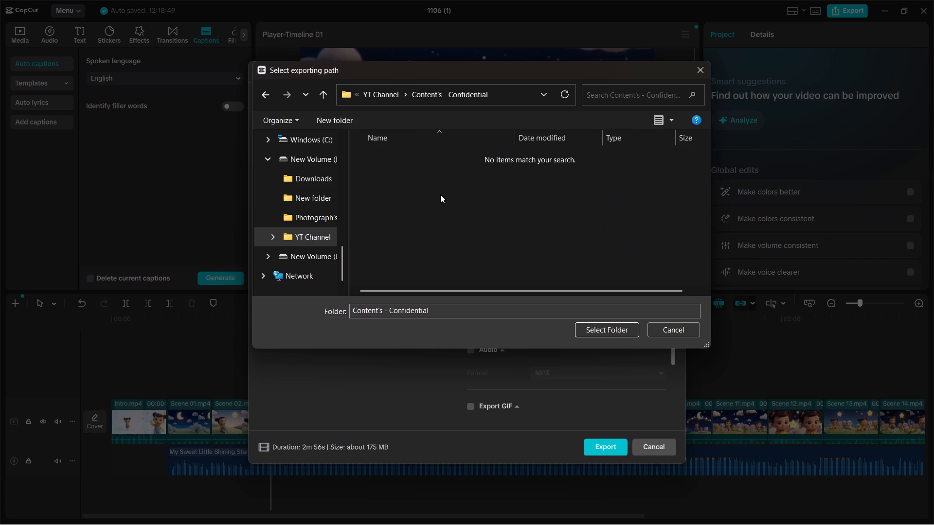
pyautogui.rightClick(444, 208)
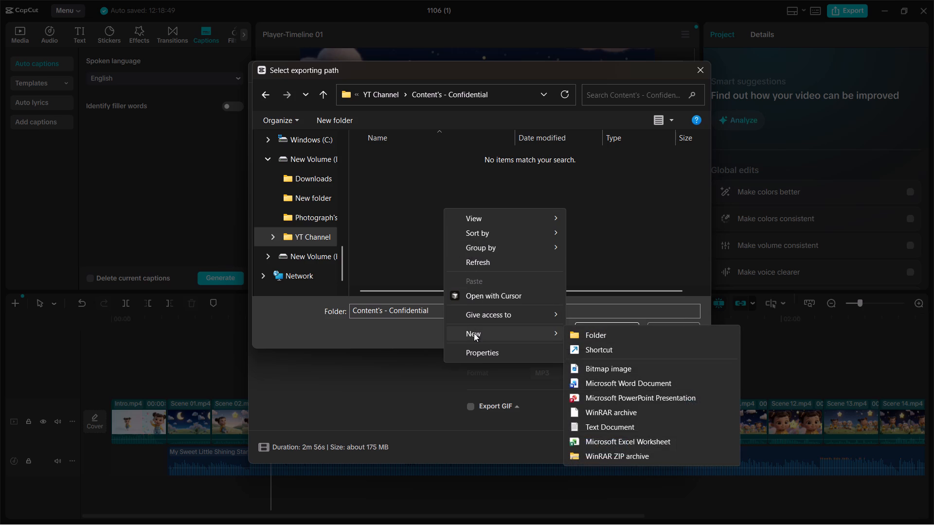
pyautogui.click(594, 332)
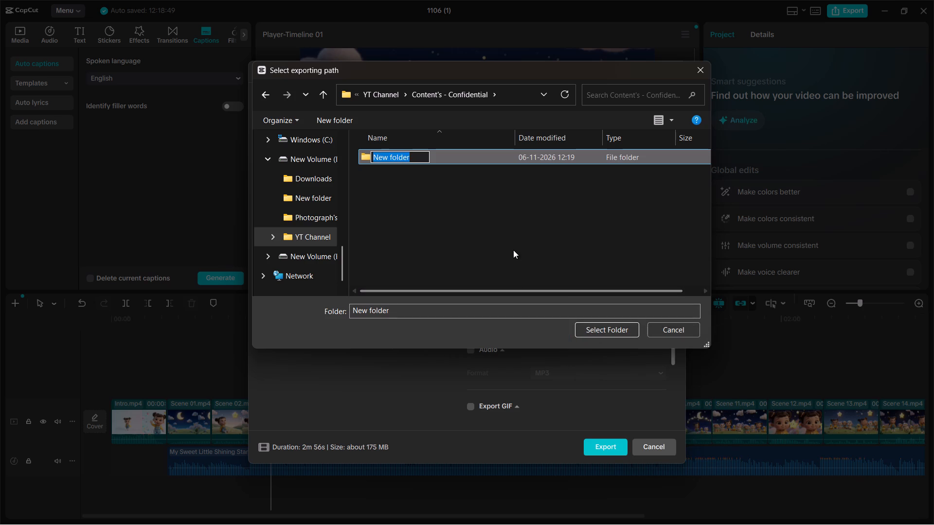
pyautogui.press('BackSpace')
pyautogui.press('BackSpace')
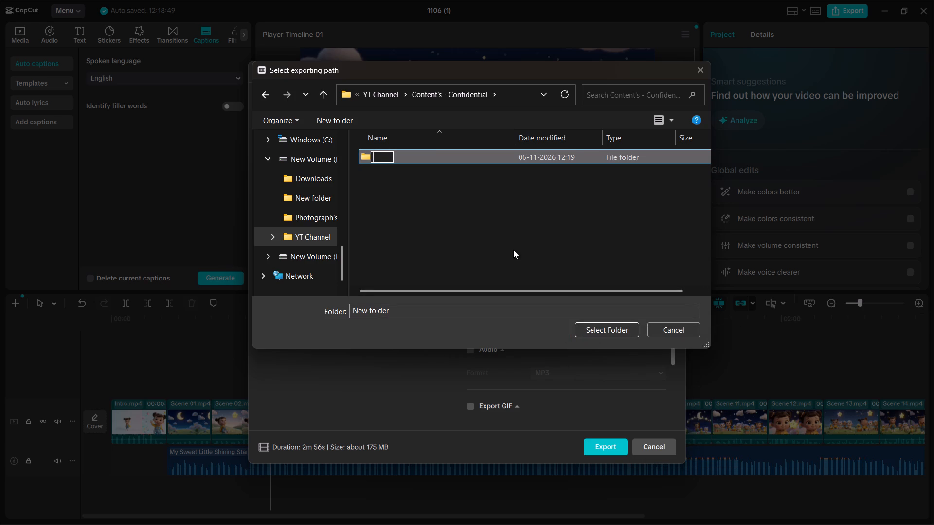
pyautogui.write('Co')
pyautogui.write('ntent')
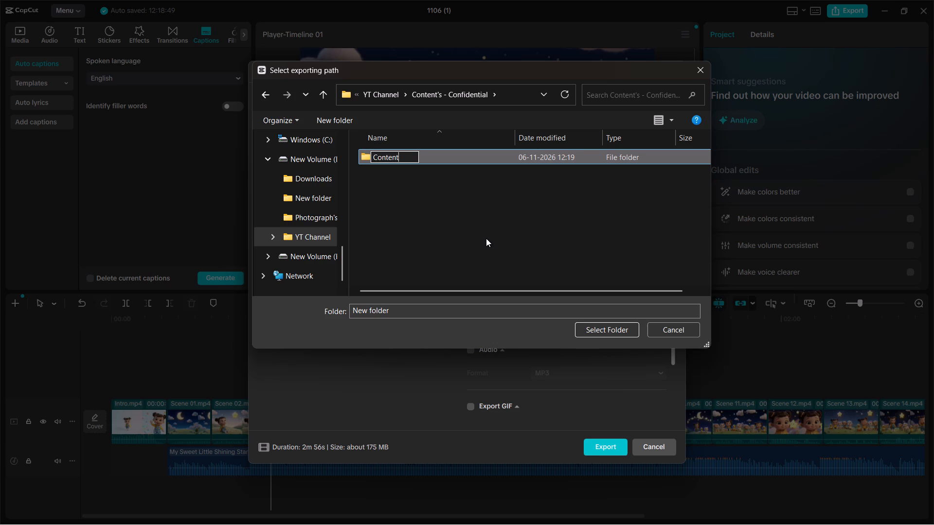
pyautogui.write("'s")
pyautogui.press('Return')
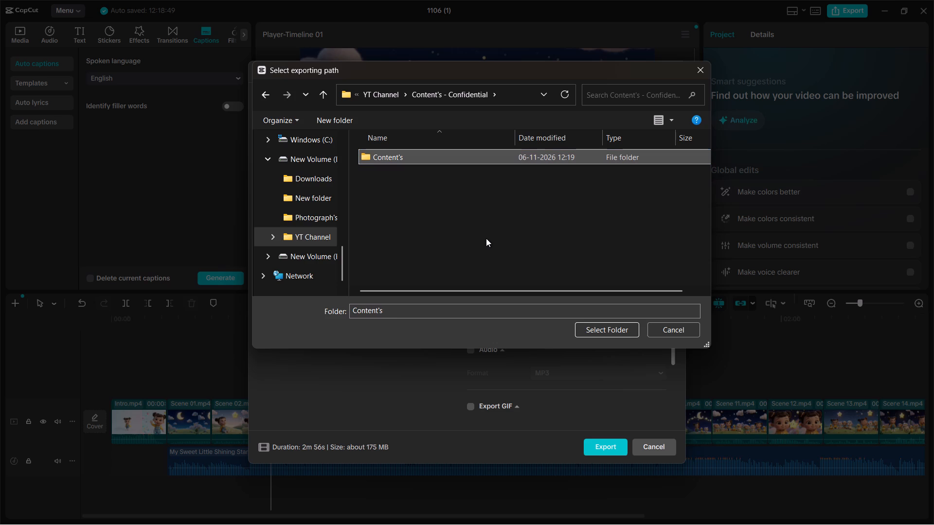
# Choose the new Content's folder as the export destination.
pyautogui.doubleClick(527, 157)
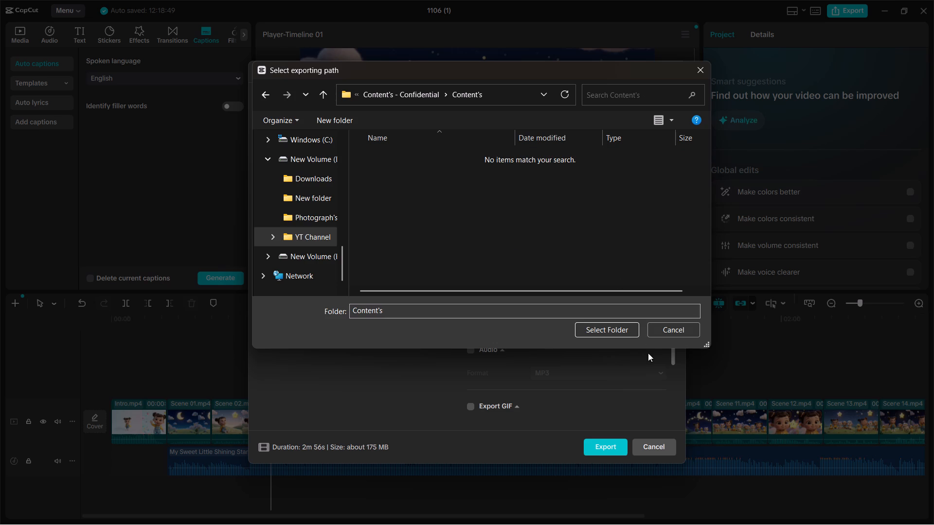
pyautogui.click(603, 331)
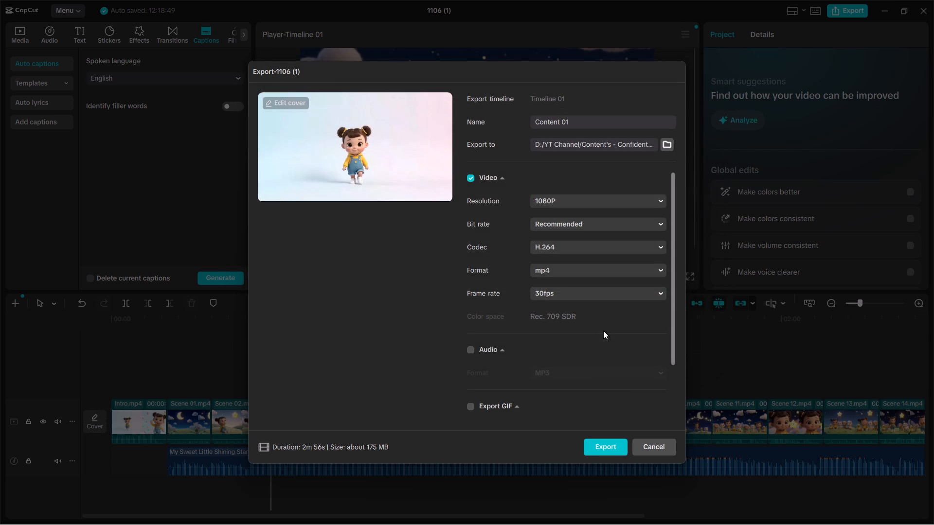
# Set the export resolution to 8K and the bit rate to Higher.
pyautogui.click(662, 201)
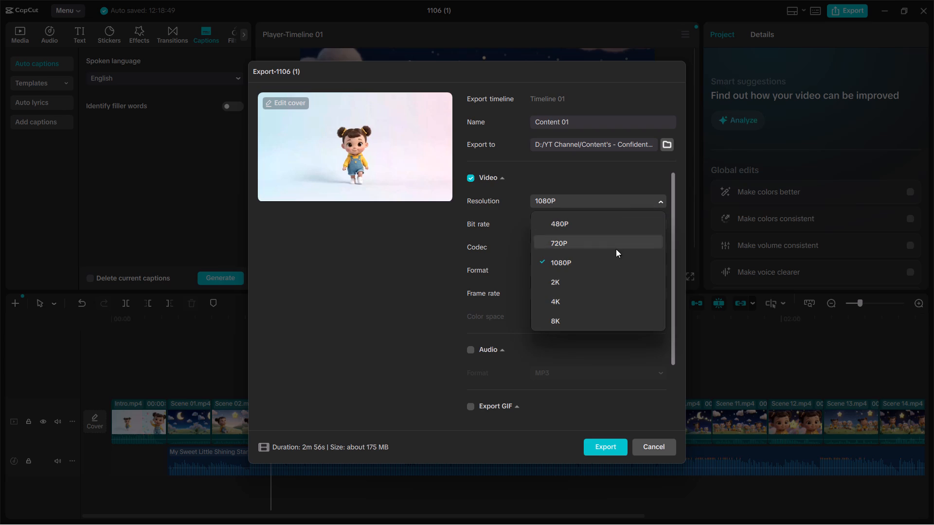
pyautogui.scroll(-2, 602, 228)
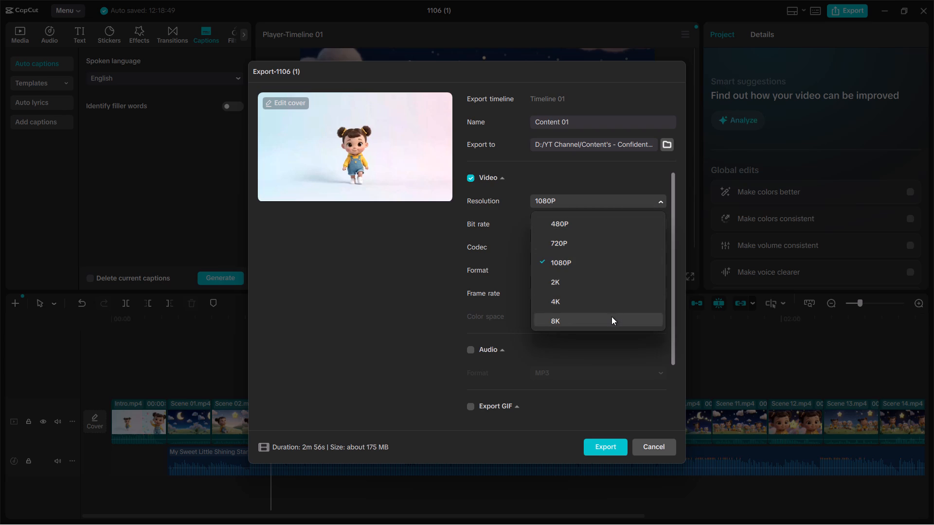
pyautogui.click(611, 316)
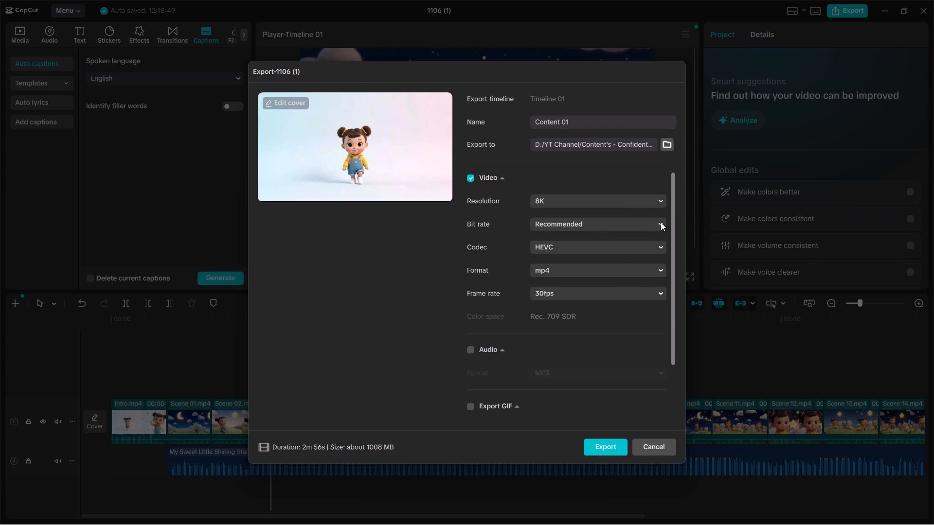
pyautogui.click(661, 222)
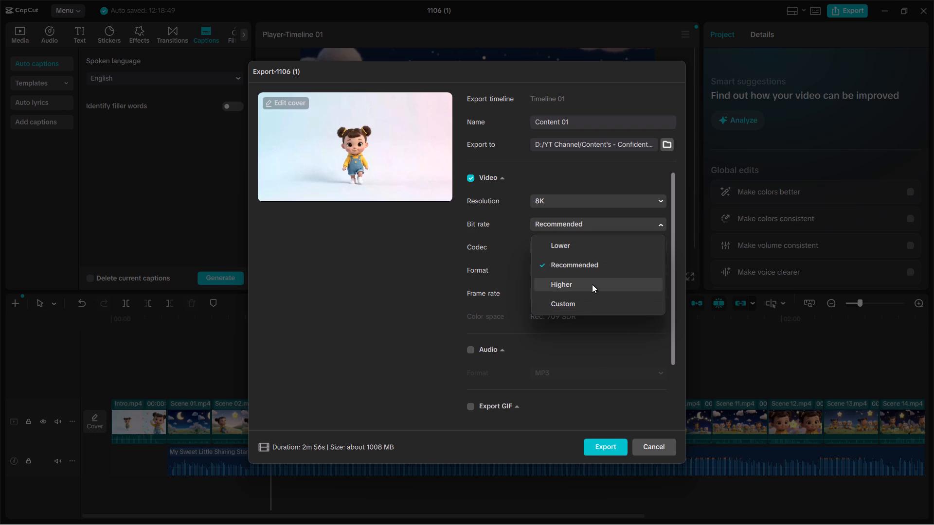
pyautogui.click(593, 282)
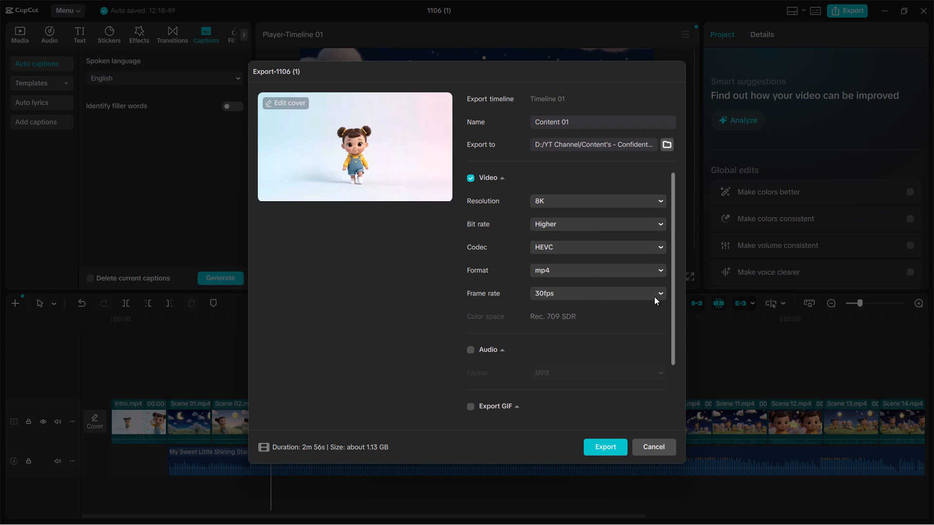
# Set the export frame rate to 120fps.
pyautogui.click(661, 294)
pyautogui.scroll(-3, 583, 363)
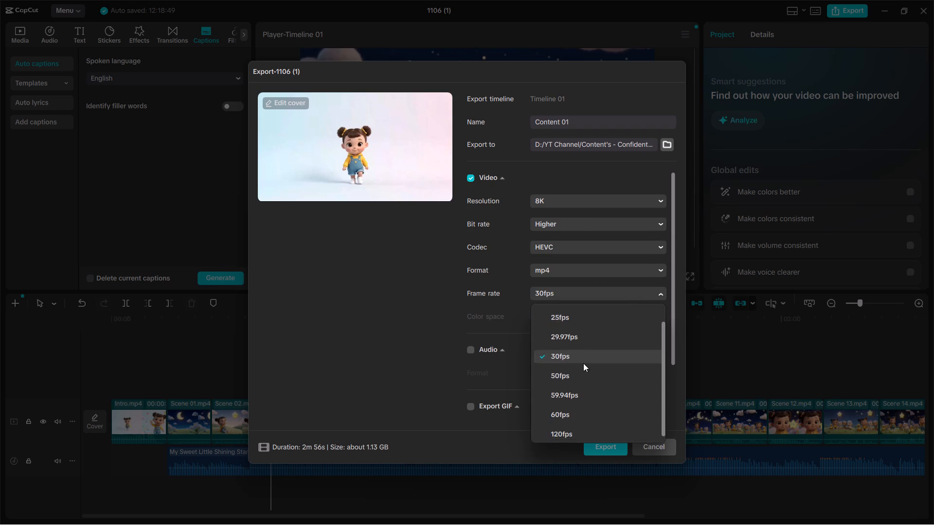
pyautogui.scroll(-6, 583, 363)
pyautogui.click(596, 428)
# Review the remaining export options, start exporting the video, and dismiss the background-export notice.
pyautogui.scroll(-6, 606, 358)
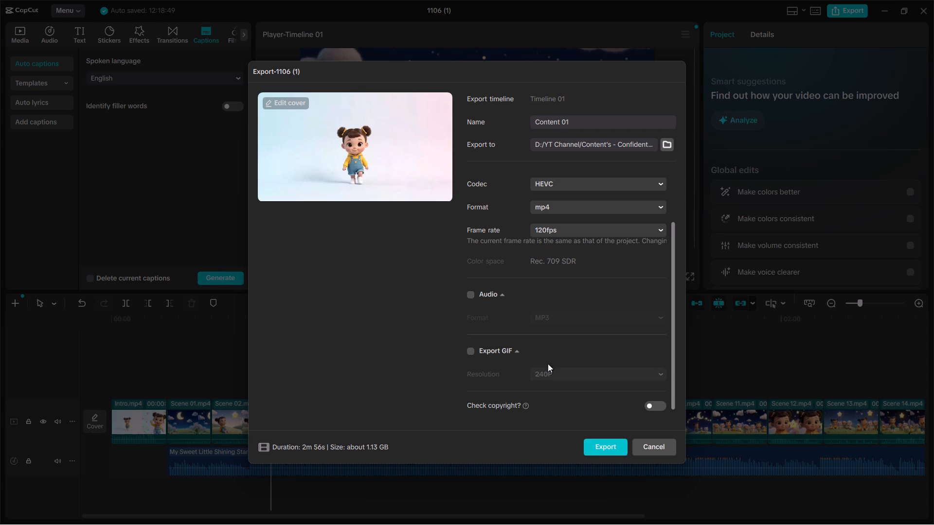
pyautogui.scroll(-1, 573, 386)
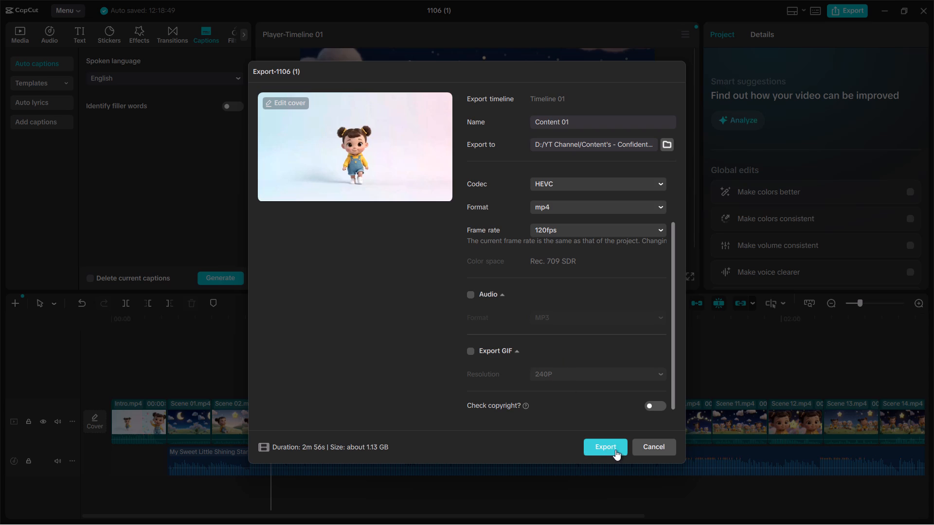
pyautogui.click(615, 450)
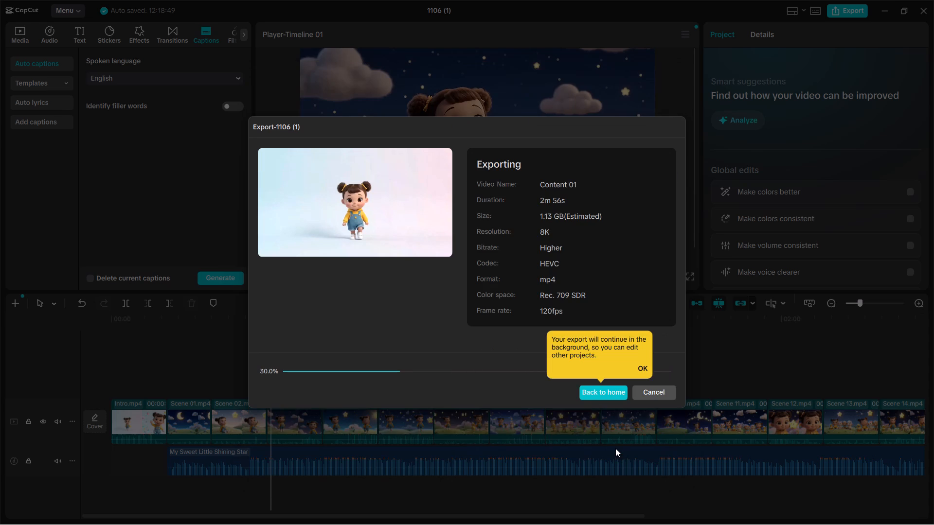
pyautogui.click(643, 367)
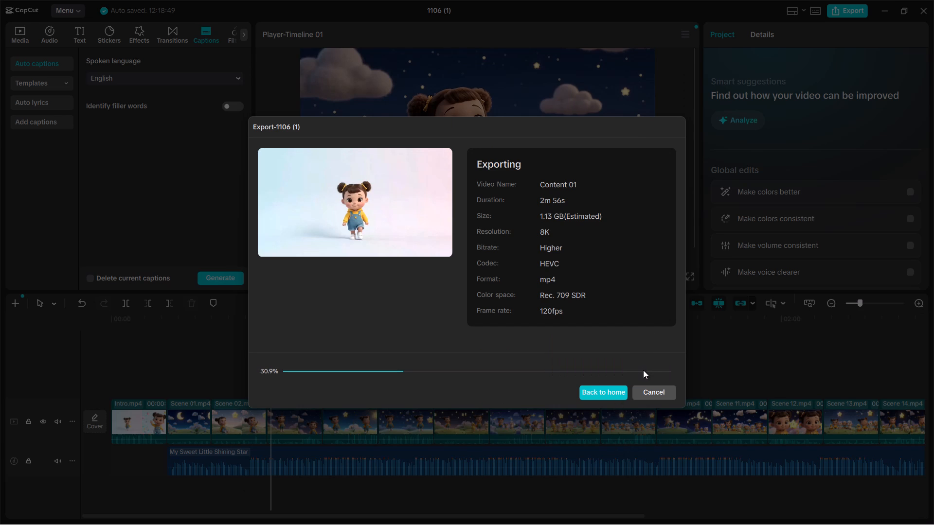
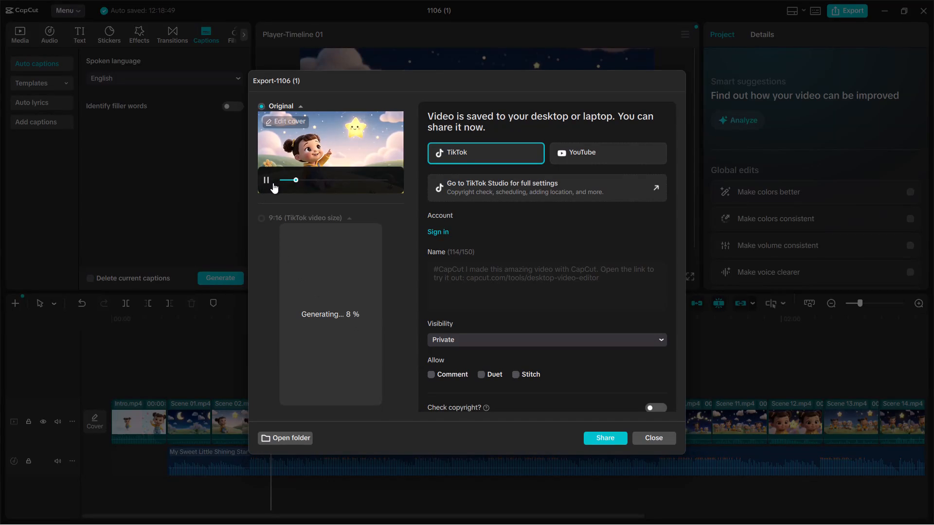
# Pause the preview playback of the exported original-format video.
pyautogui.click(272, 182)
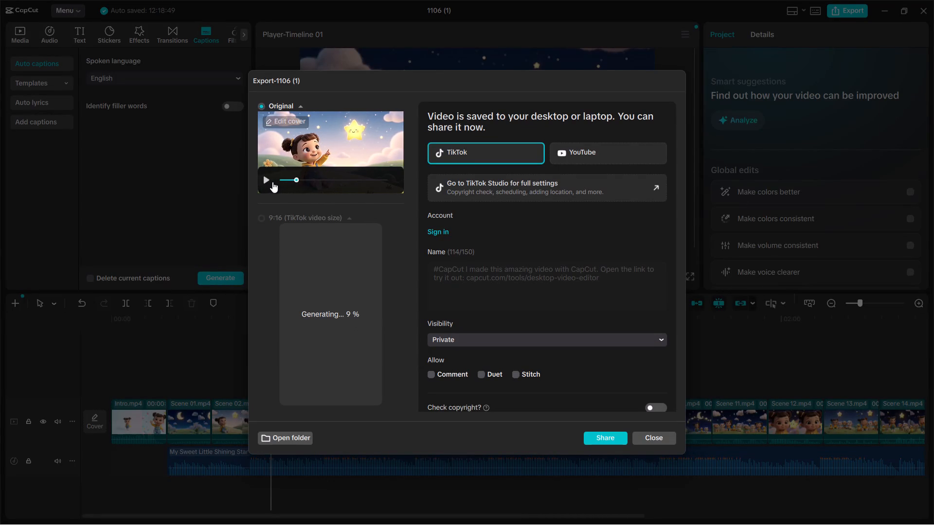